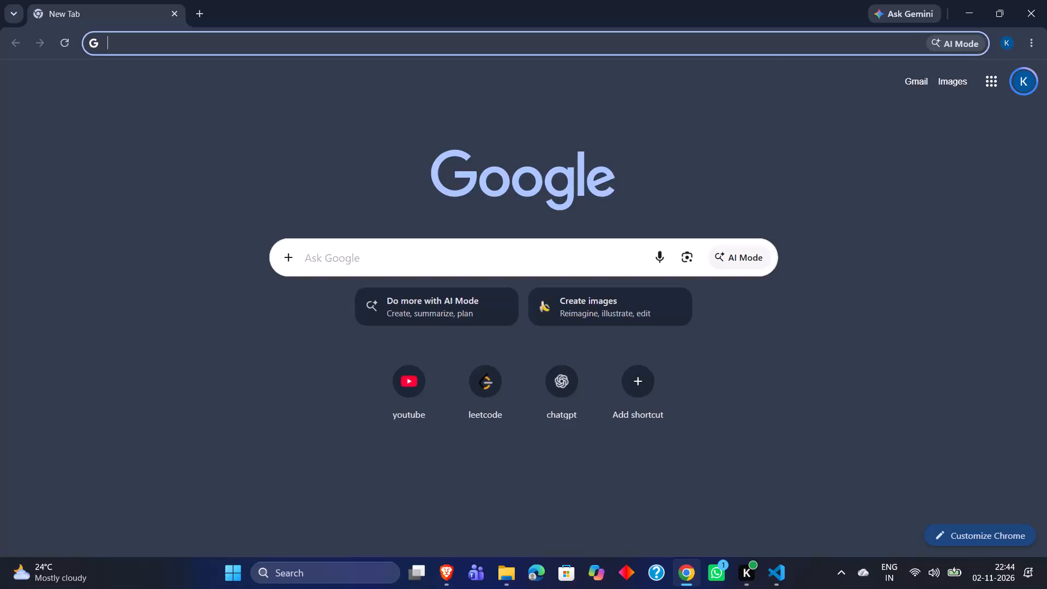
Open the Overleaf projects page at overleaf.com/project.
text(over)
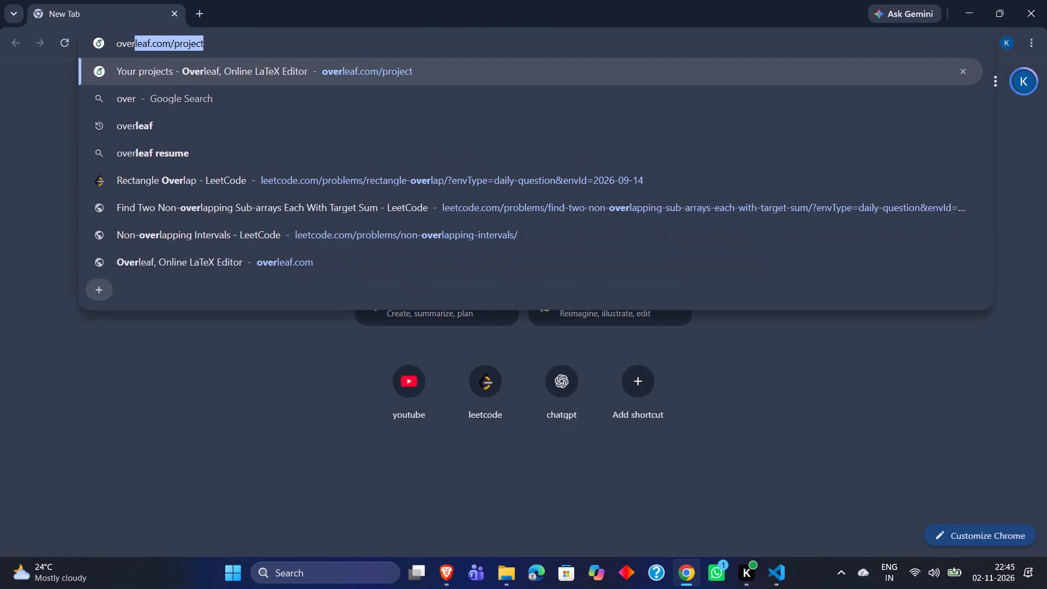
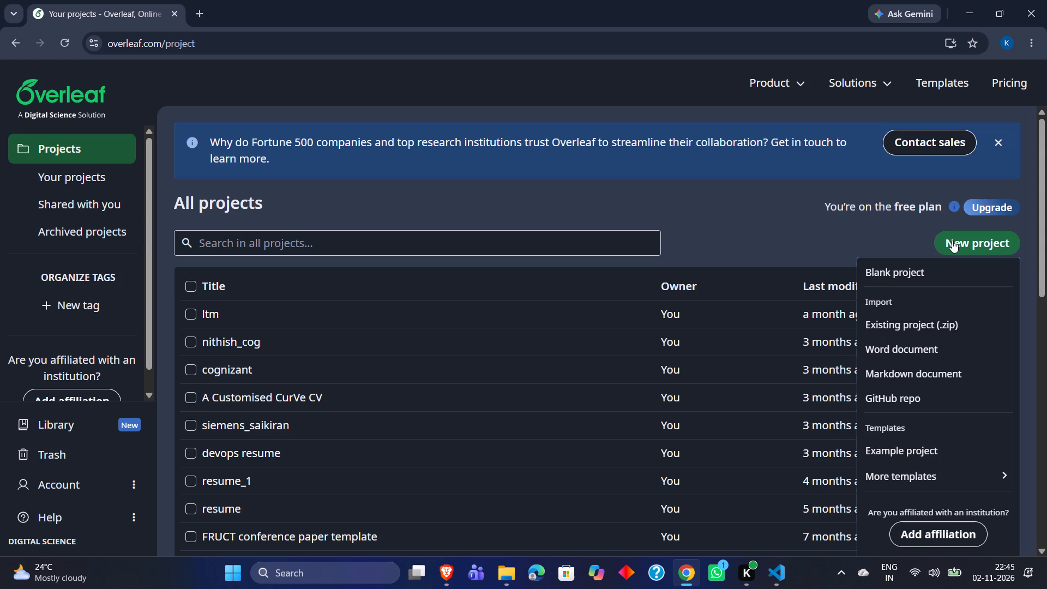
Create a new blank project named "report".
click(921, 267)
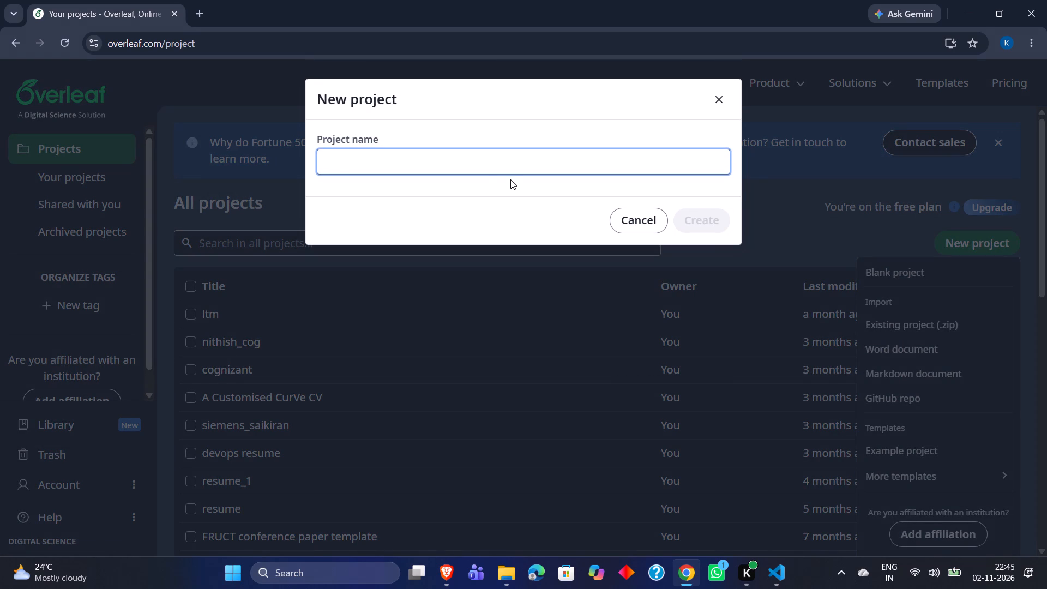
text(report)
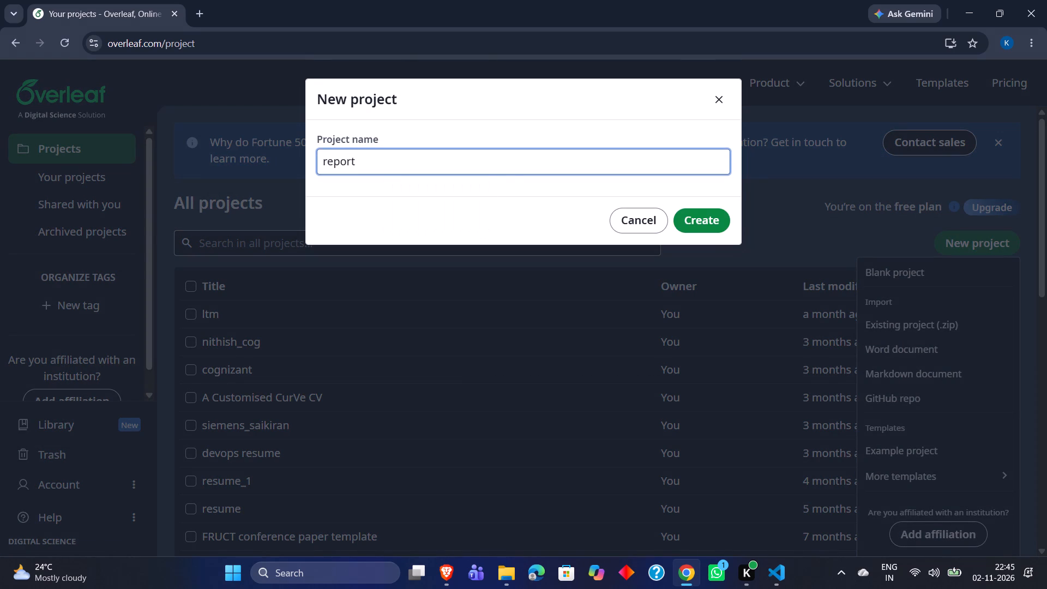
key(Return)
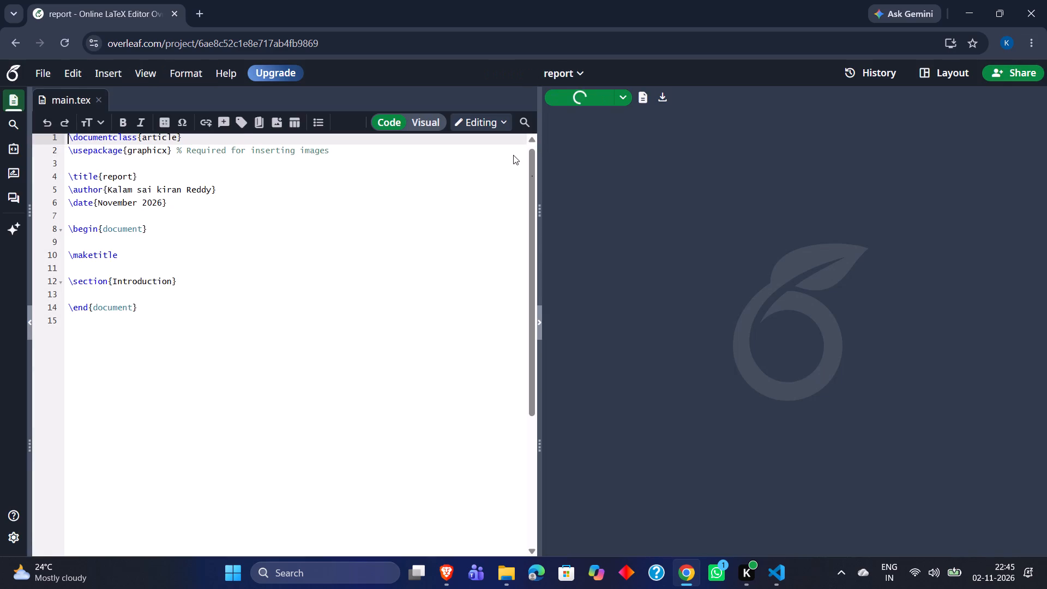
Replace the entire default code in main.tex with the copied LaTeX source of the project seminar report.
click(141, 313)
key(ctrl+a)
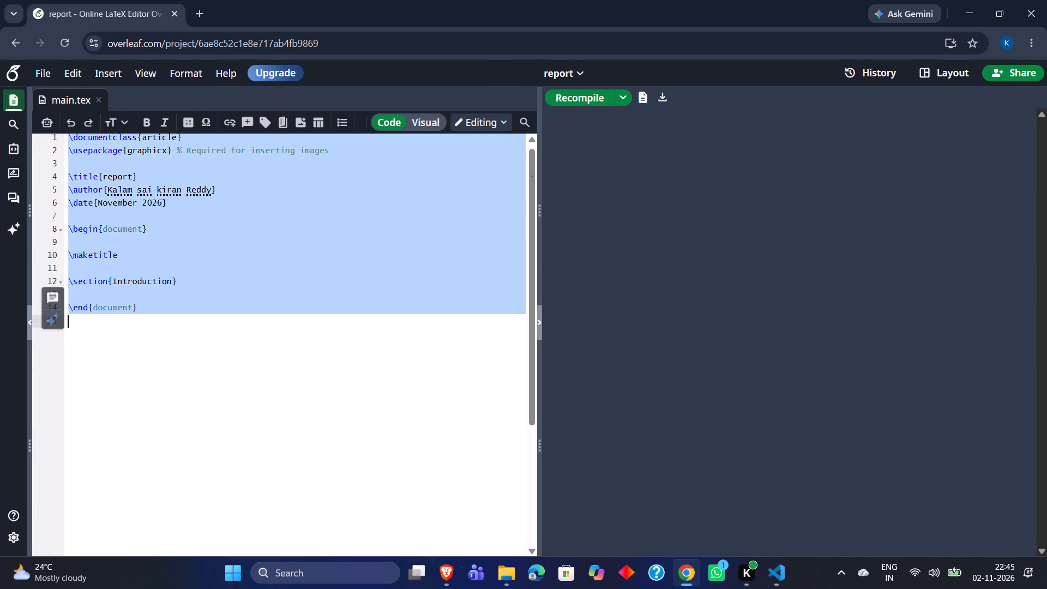
key(ctrl+v)
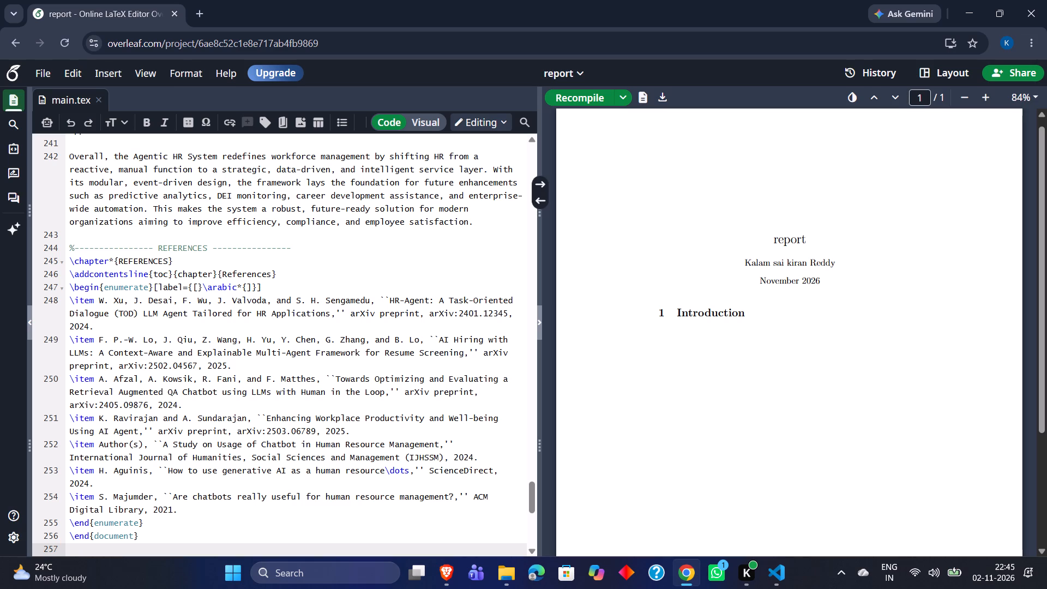
scroll(318, 294, up, 10)
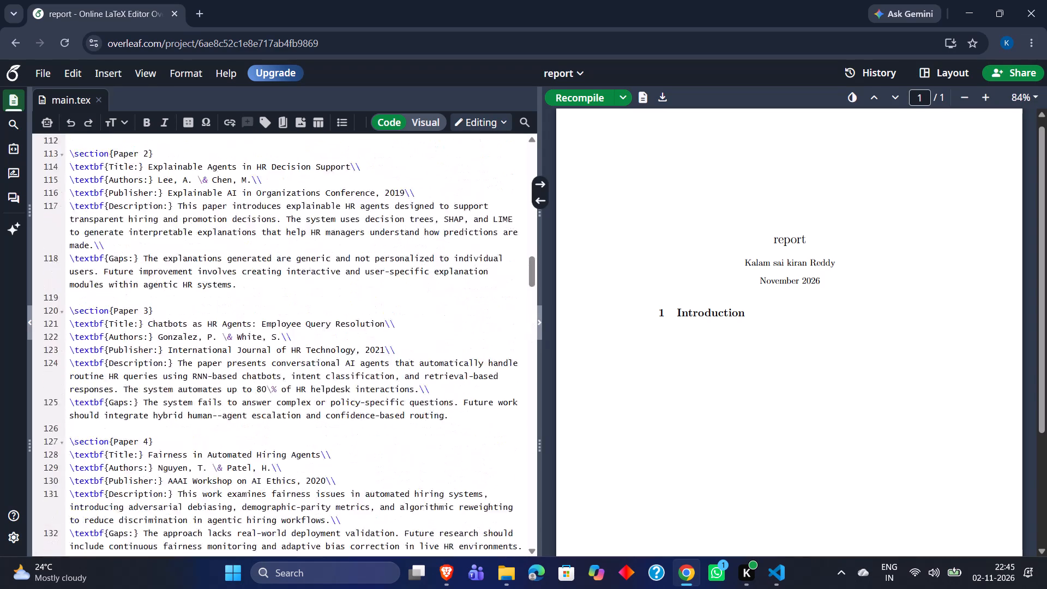
scroll(318, 294, up, 6)
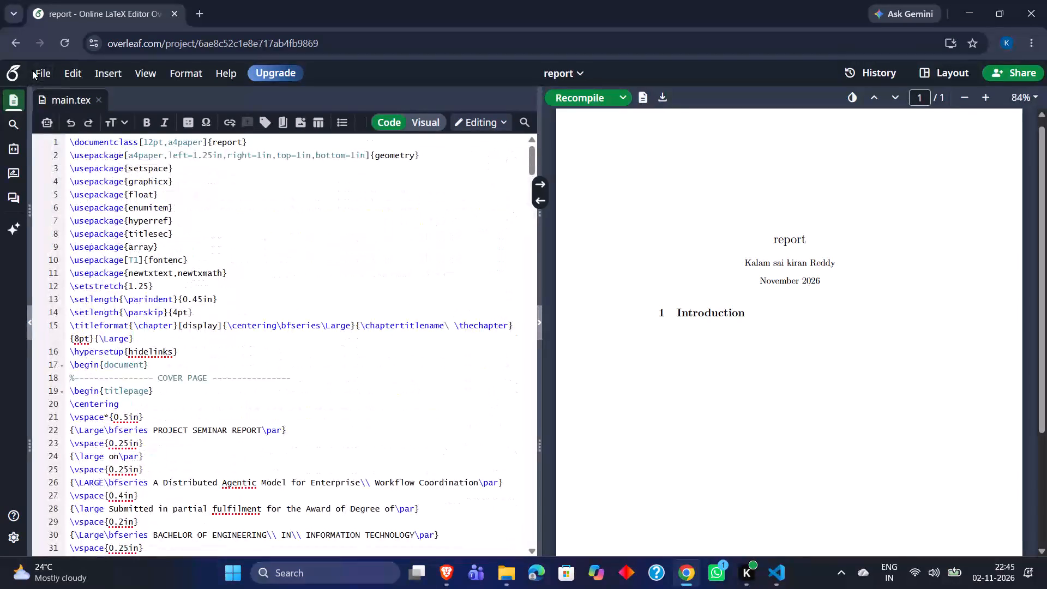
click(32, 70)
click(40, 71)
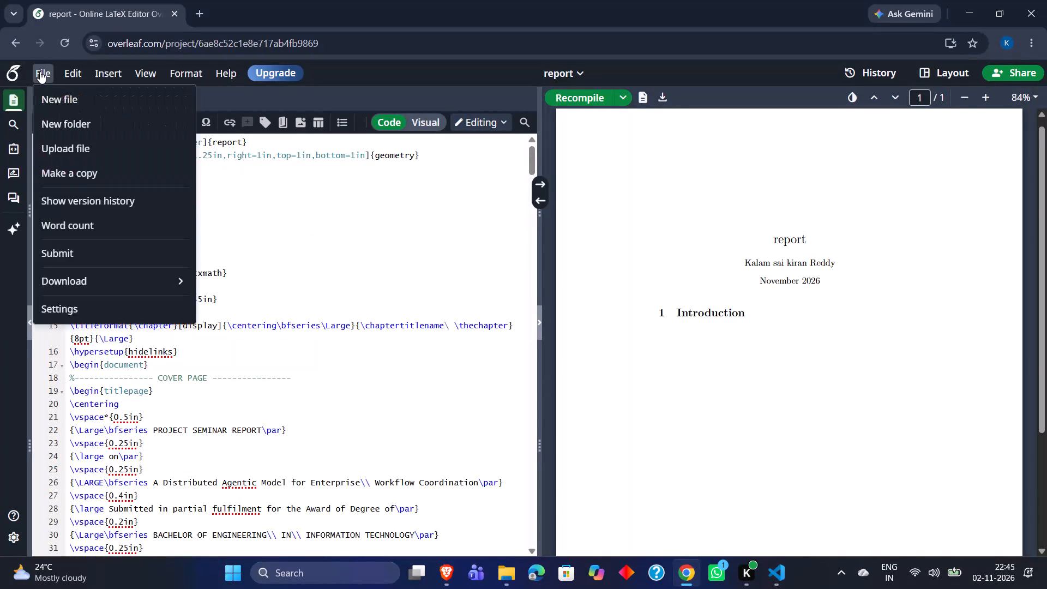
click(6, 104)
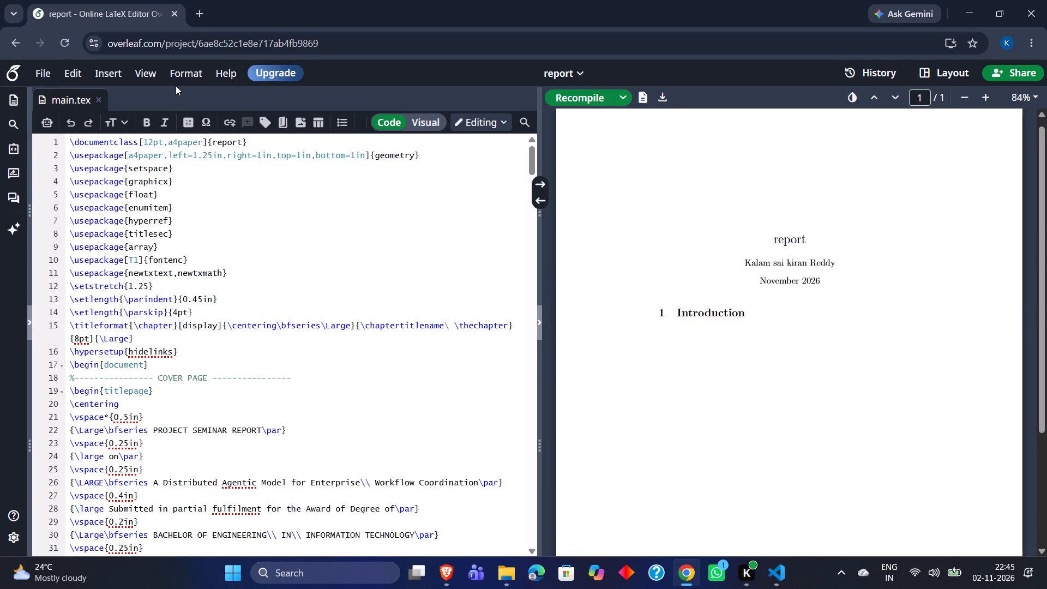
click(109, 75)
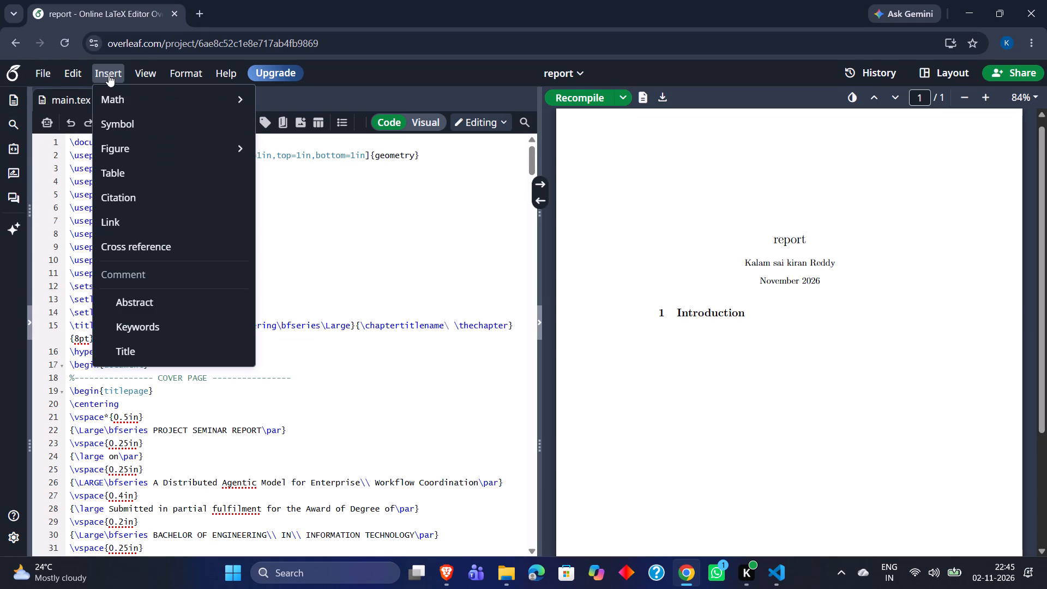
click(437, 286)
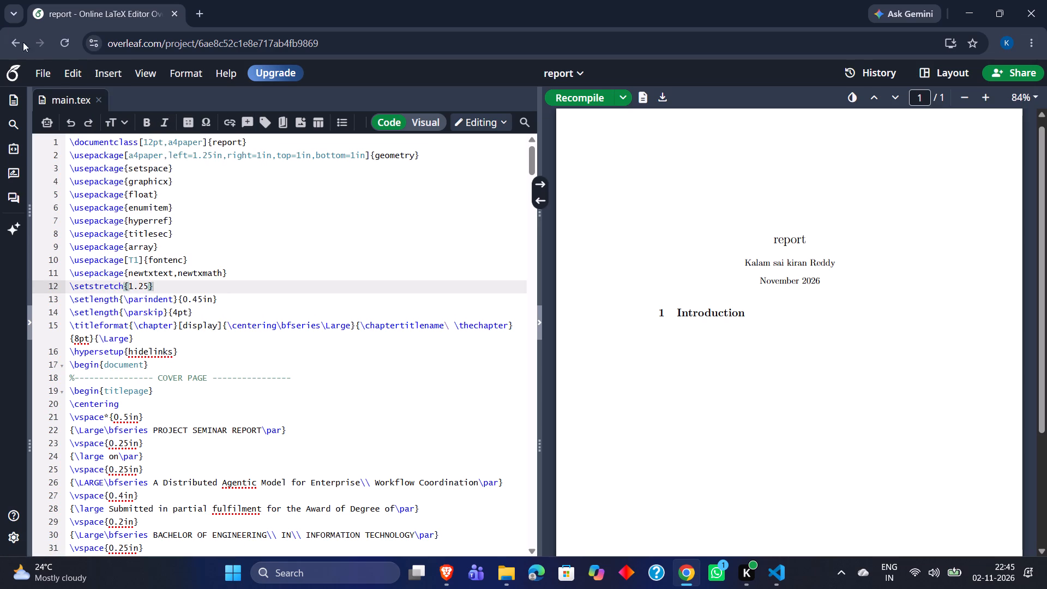
Upload the figure4_1 PNG from the report_LaTeX (1) folder in File Explorer to the Overleaf project.
click(41, 79)
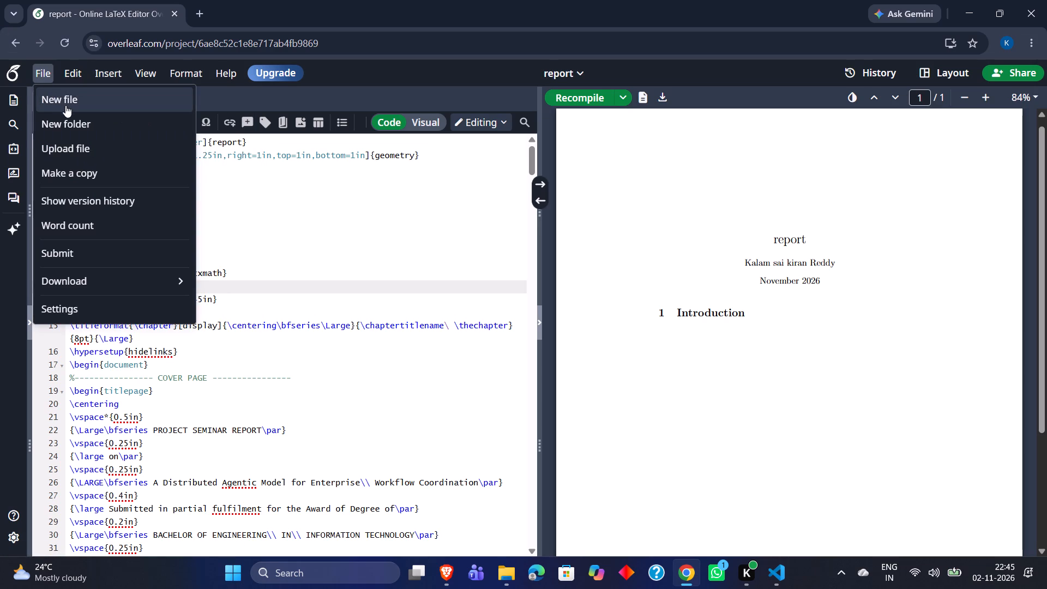
click(98, 150)
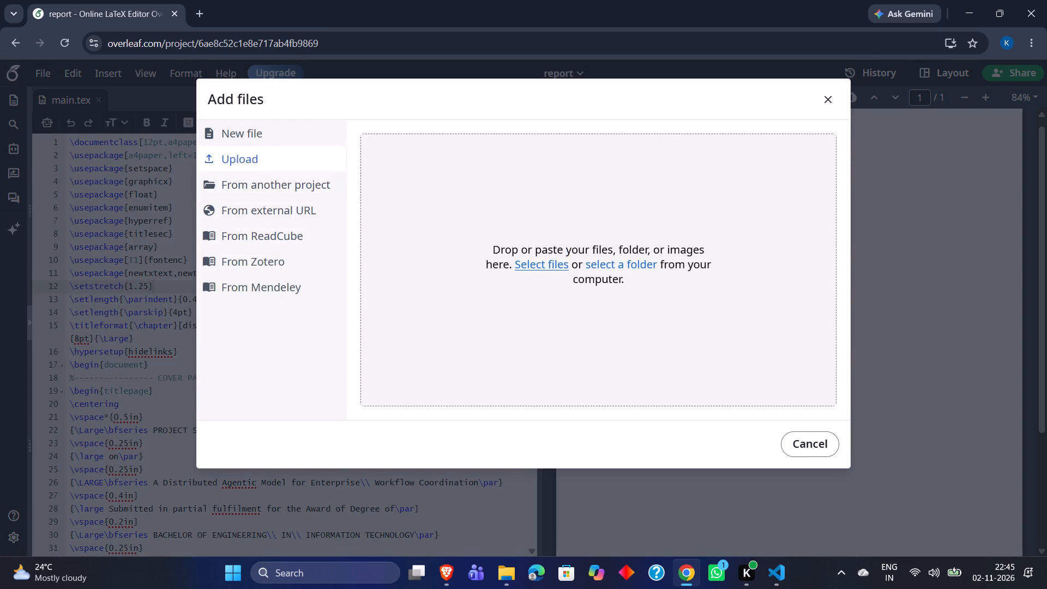
click(504, 567)
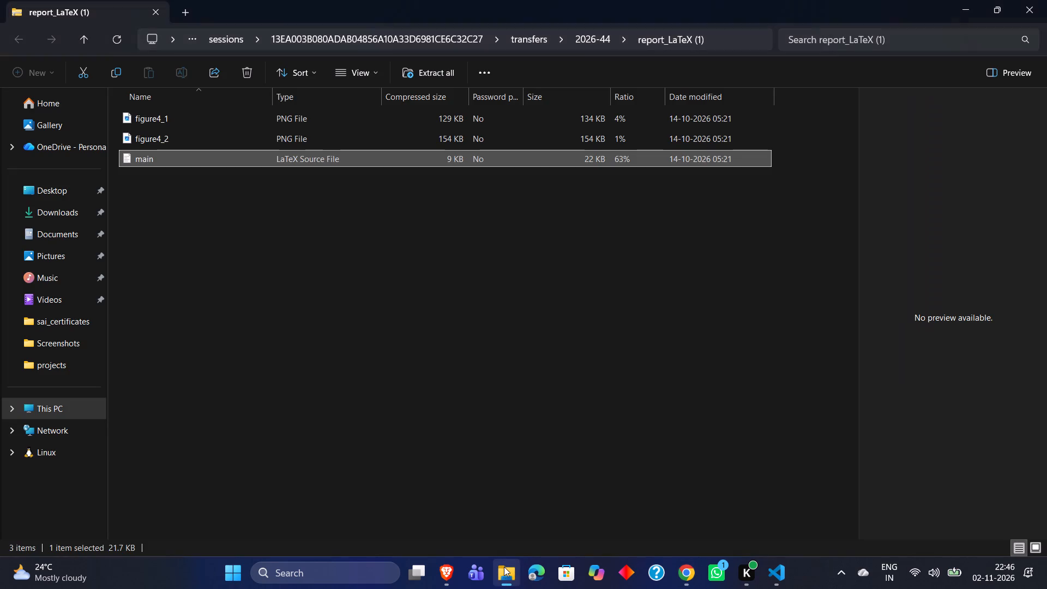
drag(387, 117, 569, 130)
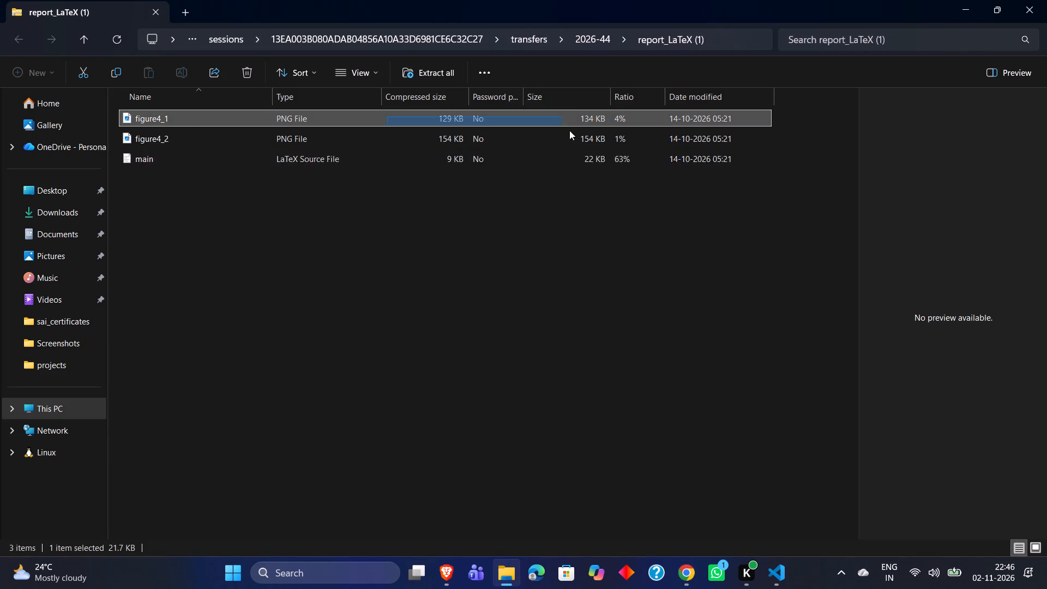
drag(569, 130, 473, 60)
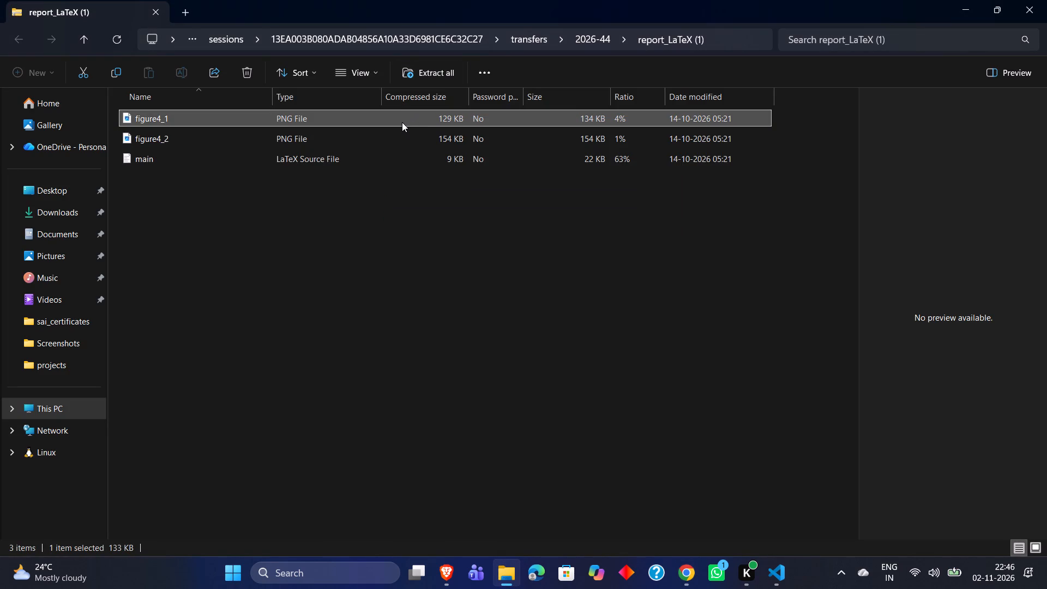
click(402, 122)
key(ctrl+c)
key(alt+Tab)
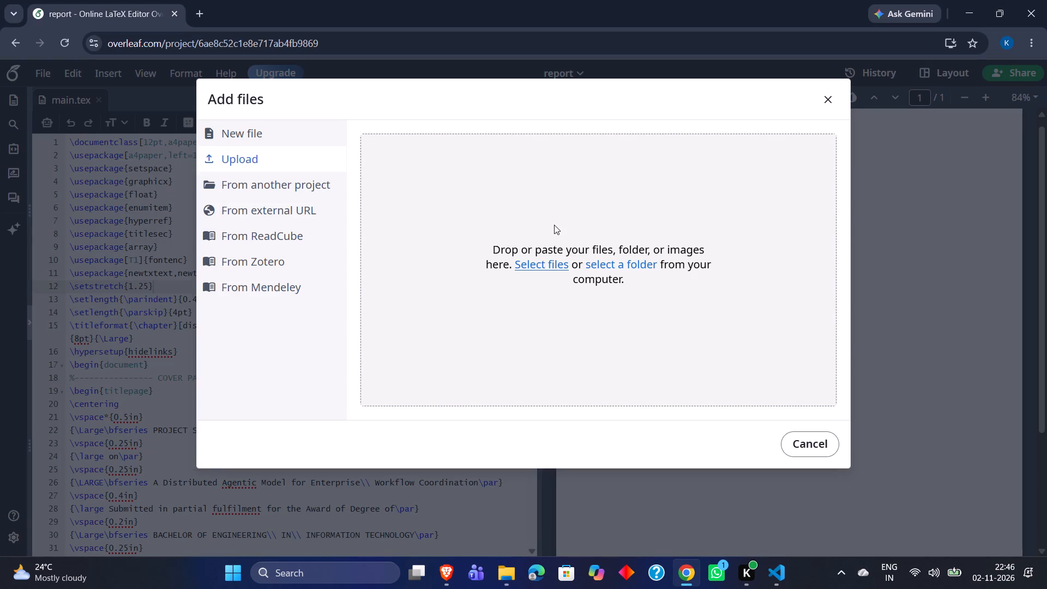
key(ctrl+v)
click(716, 309)
click(504, 576)
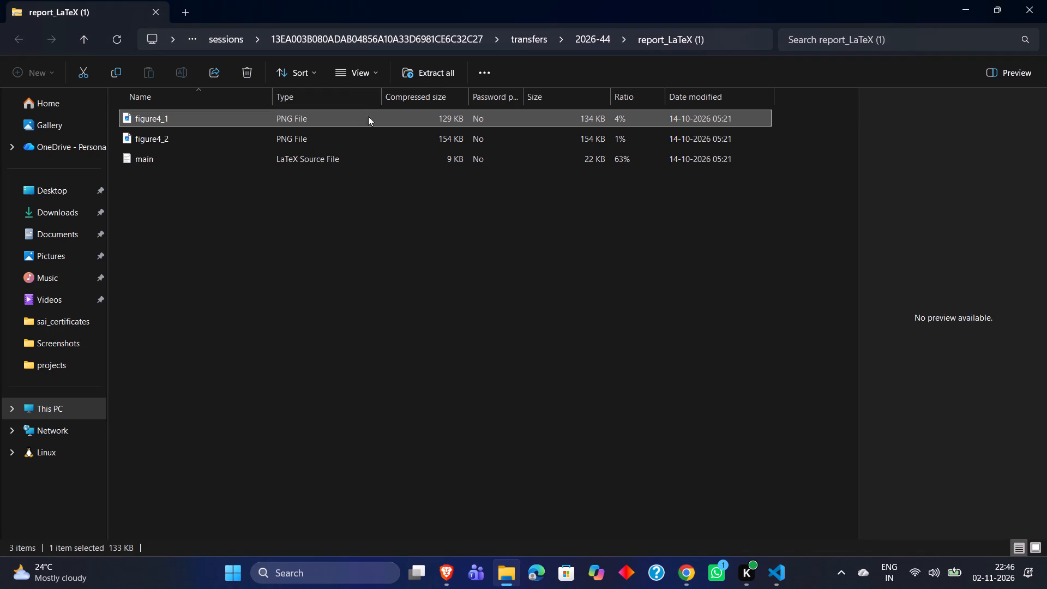
drag(370, 111, 714, 479)
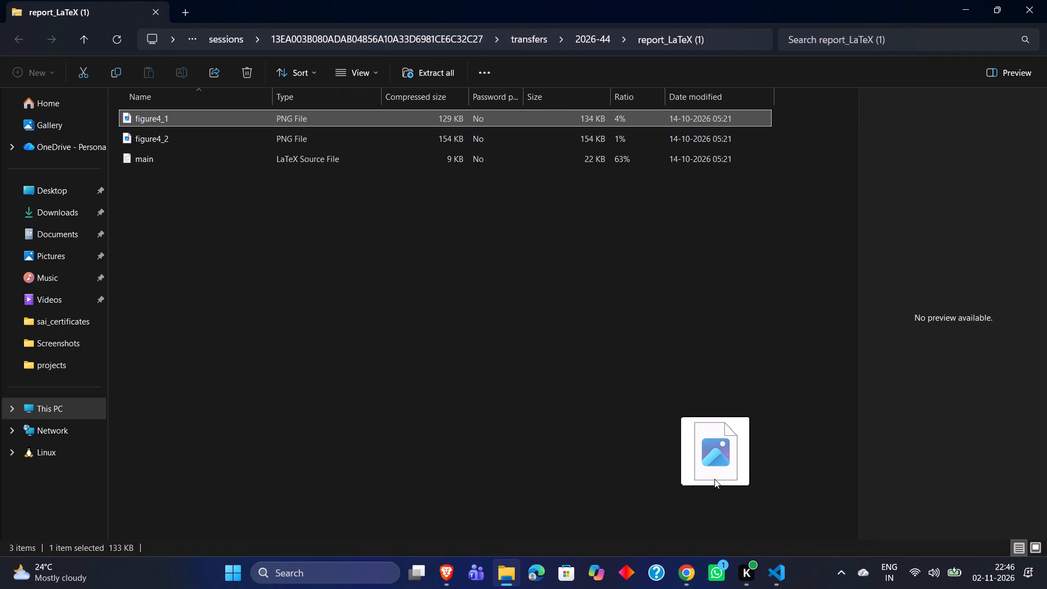
drag(714, 479, 495, 217)
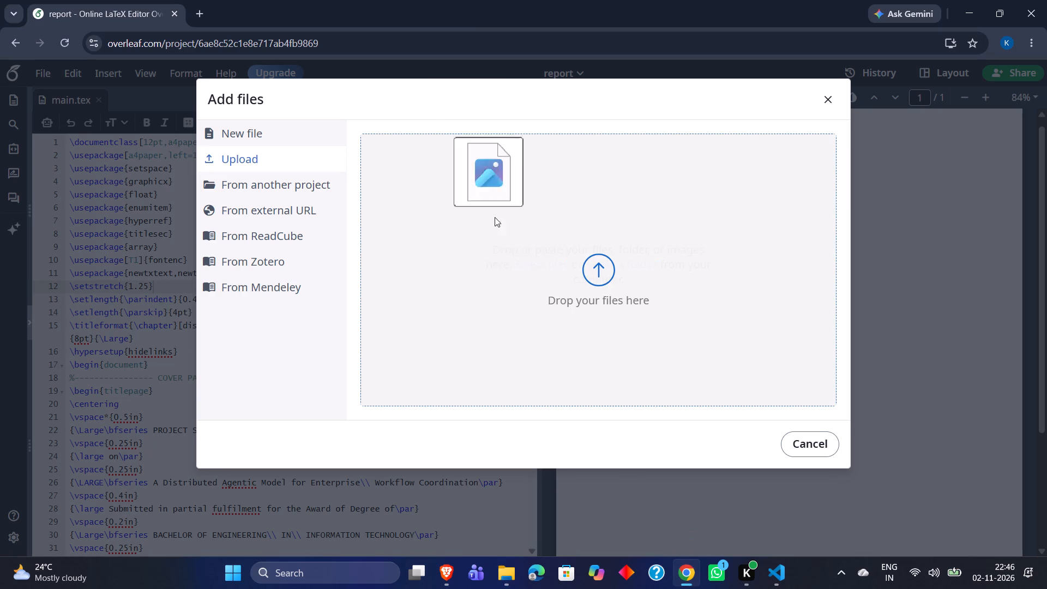
drag(495, 217, 567, 283)
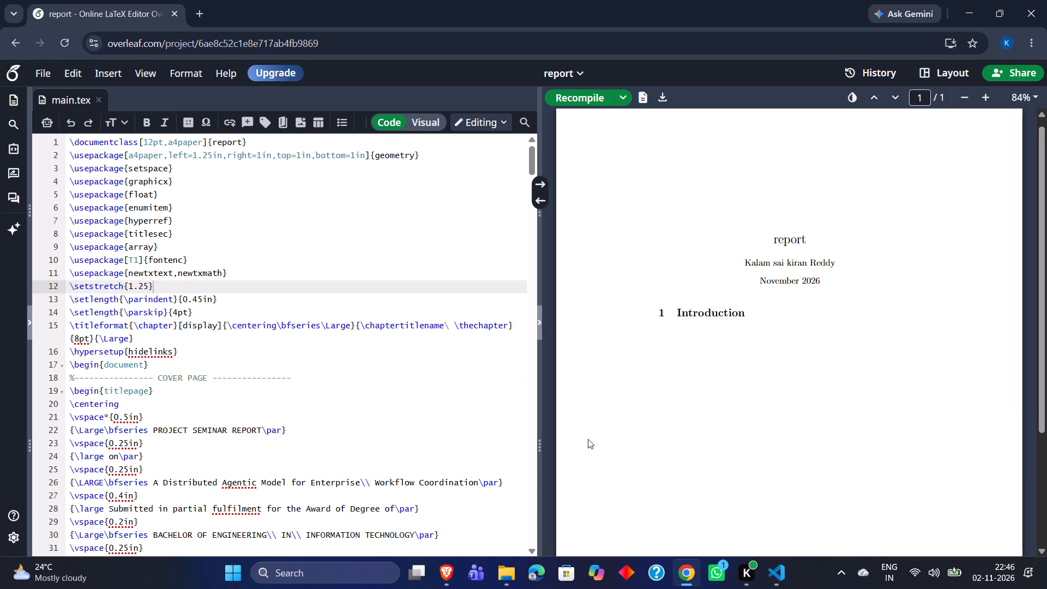
Upload the figure4_2 PNG from the report_LaTeX (1) folder in File Explorer to the Overleaf project.
click(507, 580)
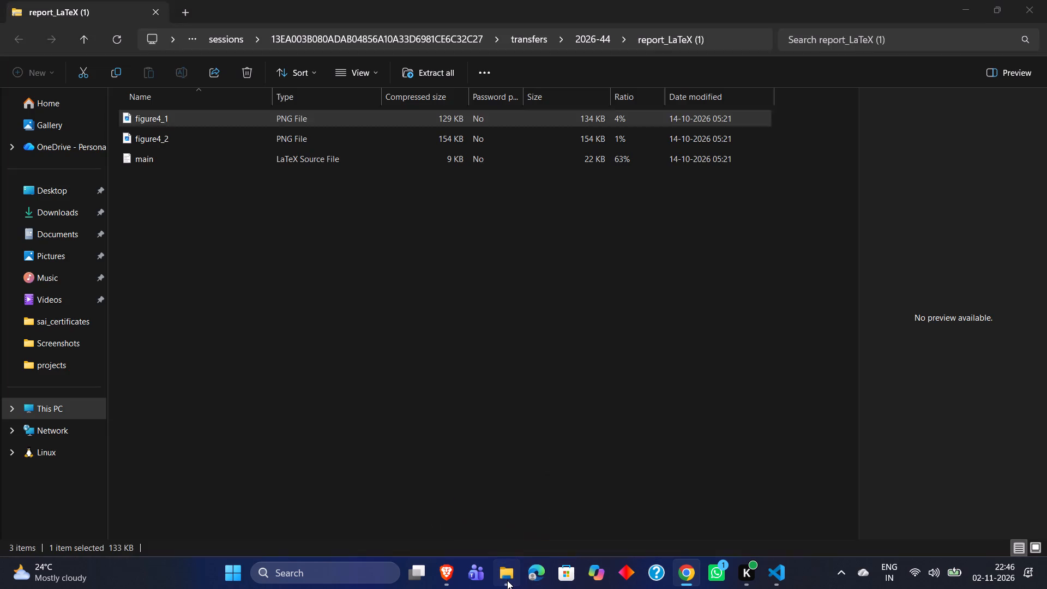
click(354, 146)
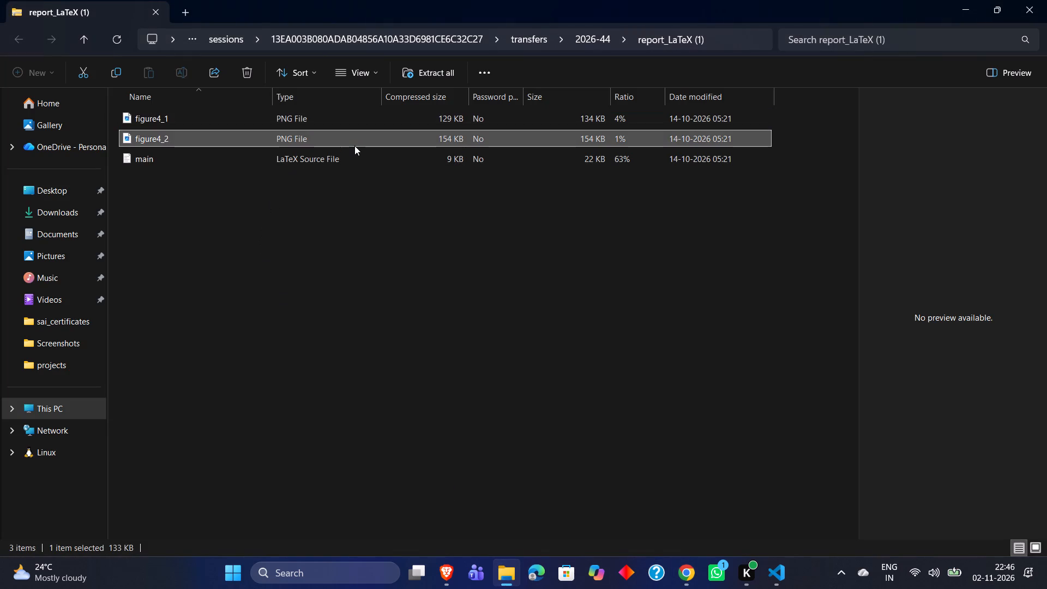
key(alt+Tab)
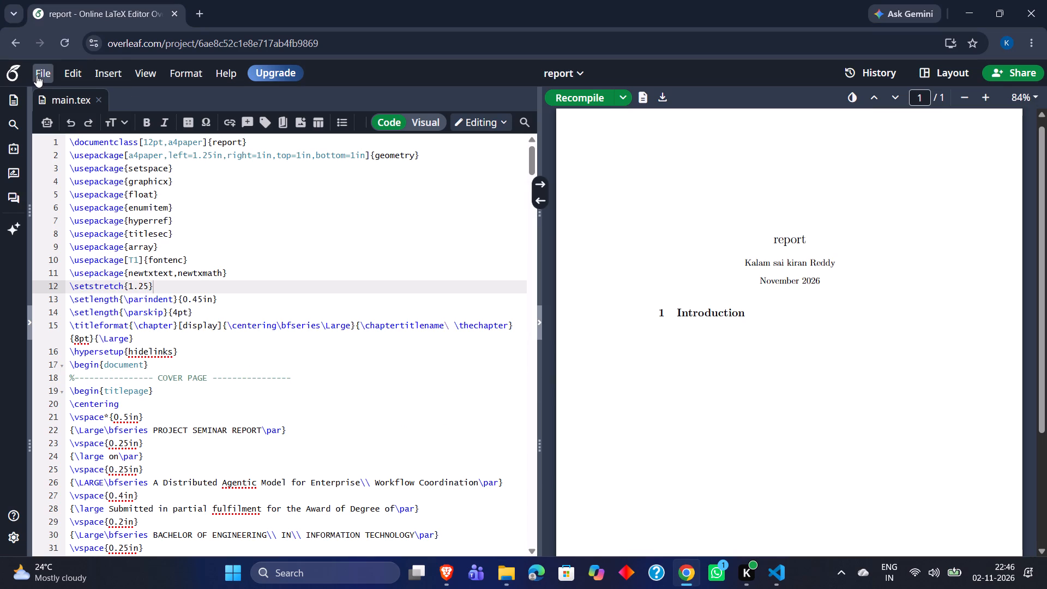
click(37, 75)
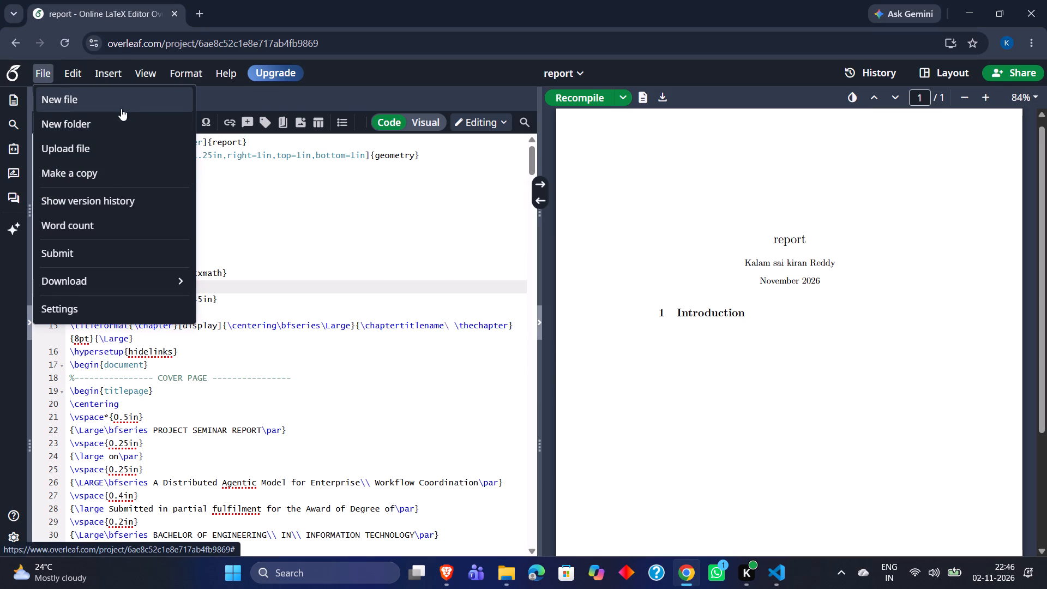
click(104, 154)
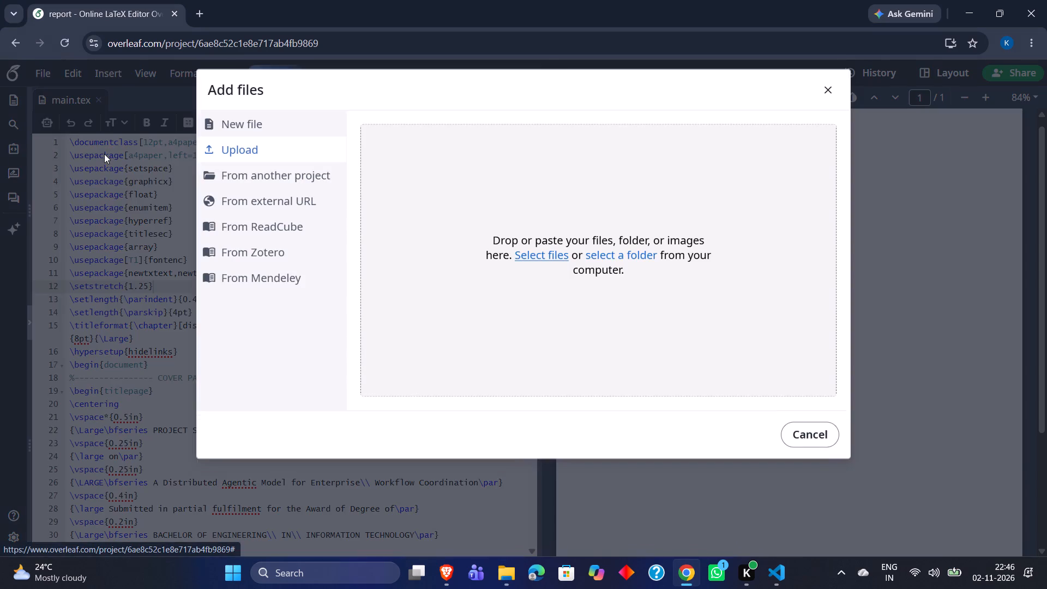
key(alt+Tab)
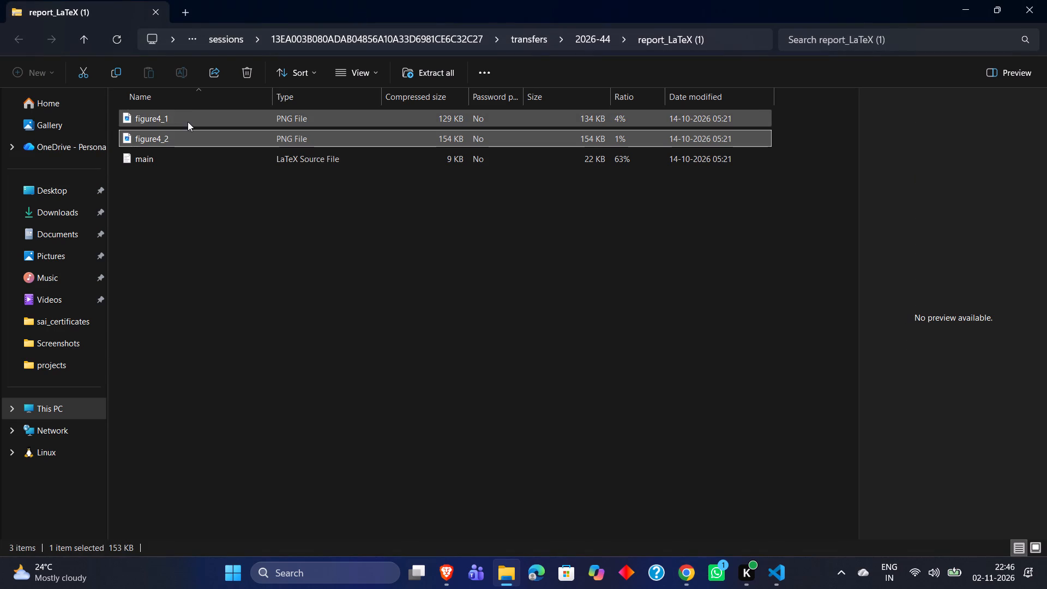
drag(188, 130, 512, 304)
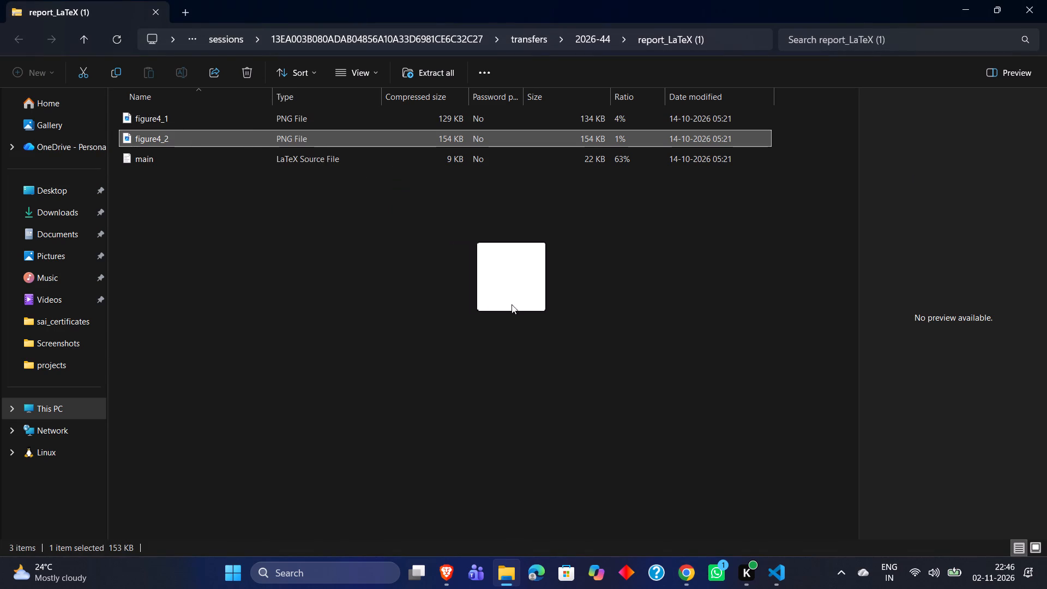
drag(512, 304, 583, 339)
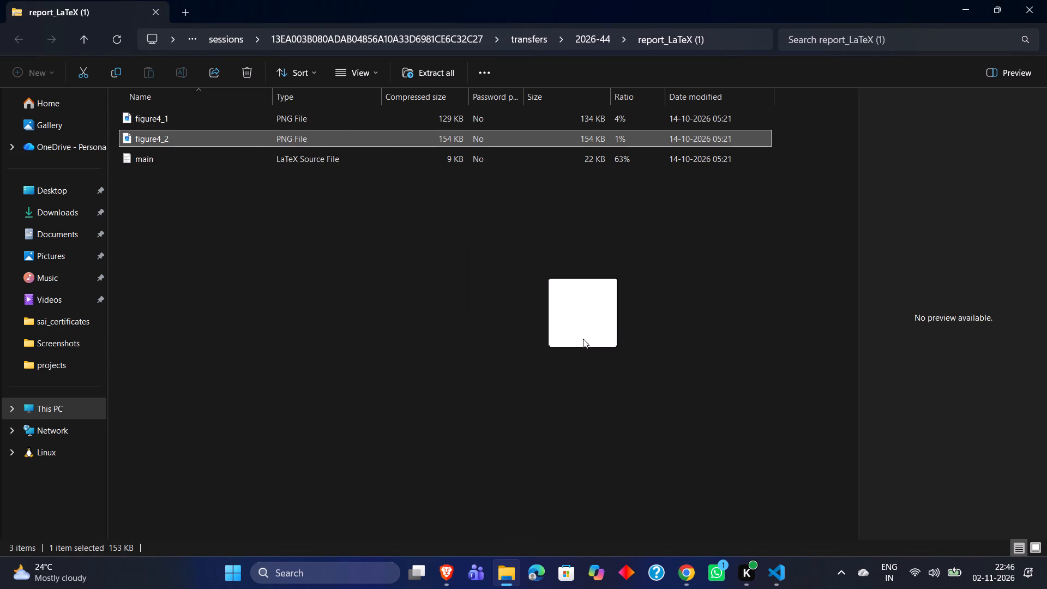
drag(583, 339, 657, 333)
drag(450, 131, 637, 473)
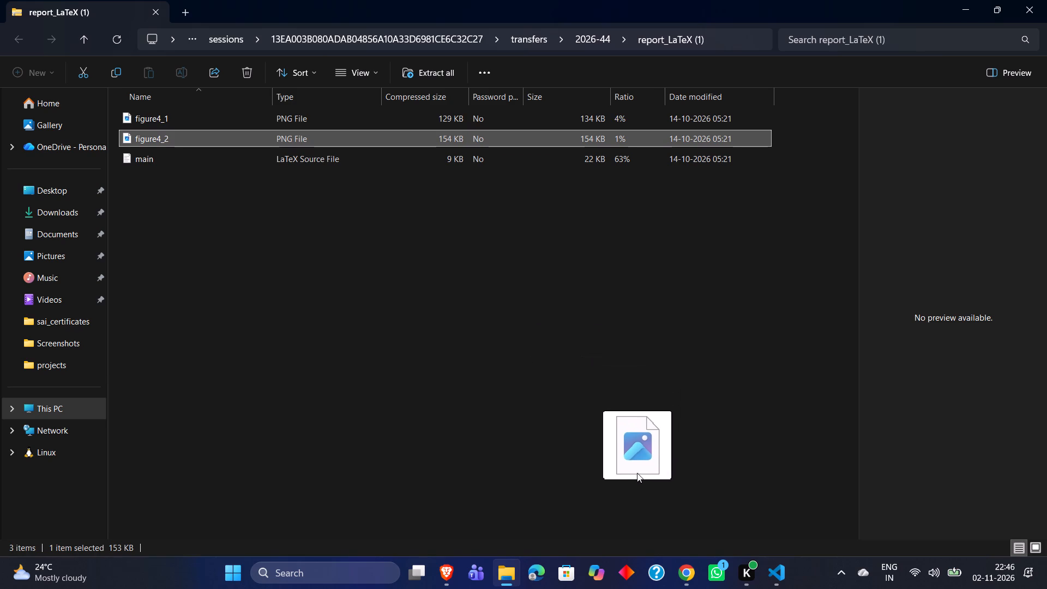
drag(637, 473, 705, 578)
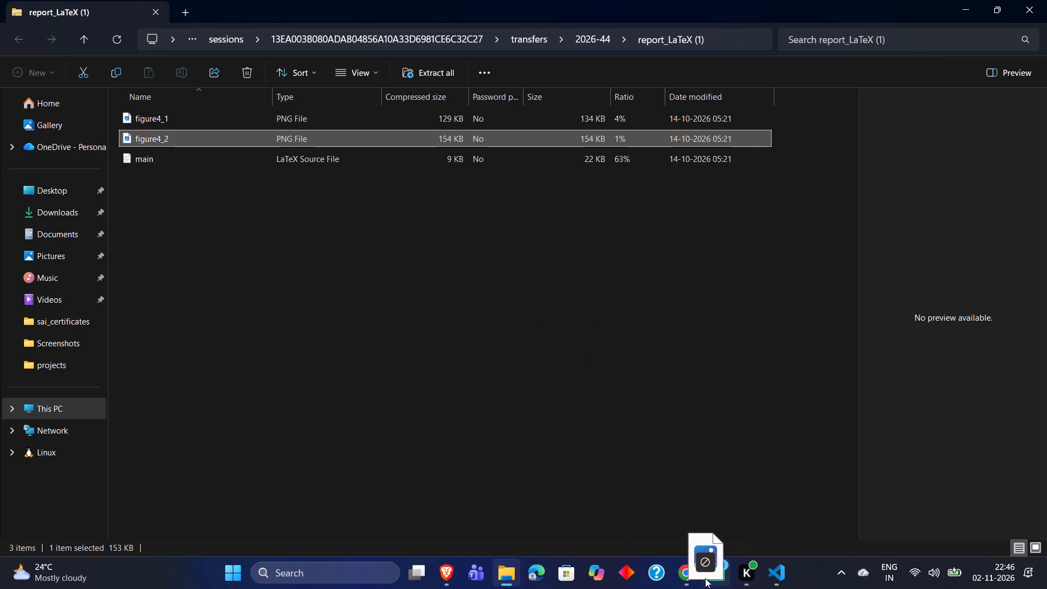
drag(705, 578, 561, 291)
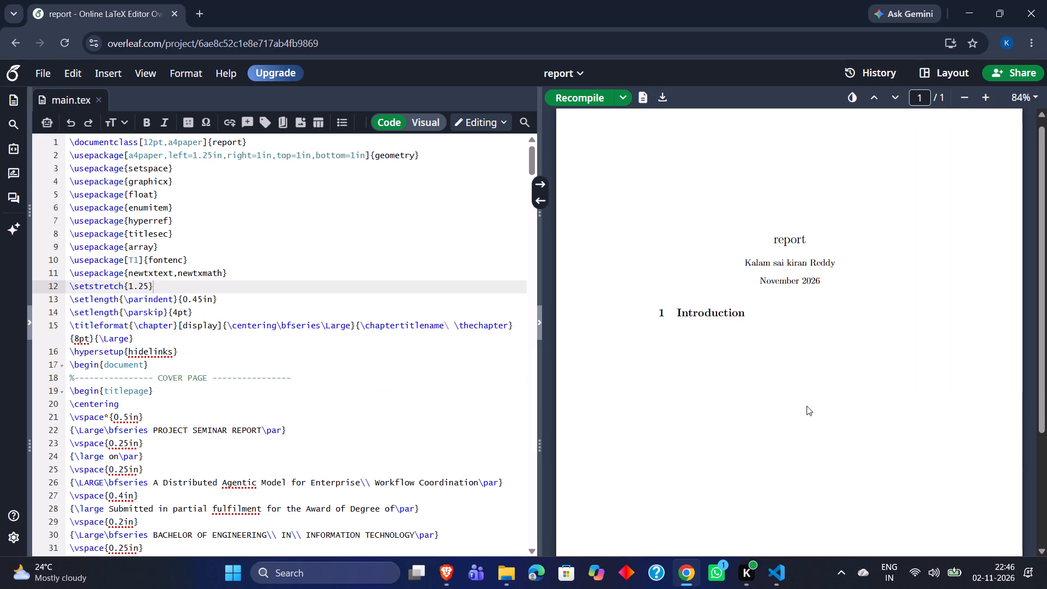
Recompile the project to generate the PDF of the seminar report.
click(585, 101)
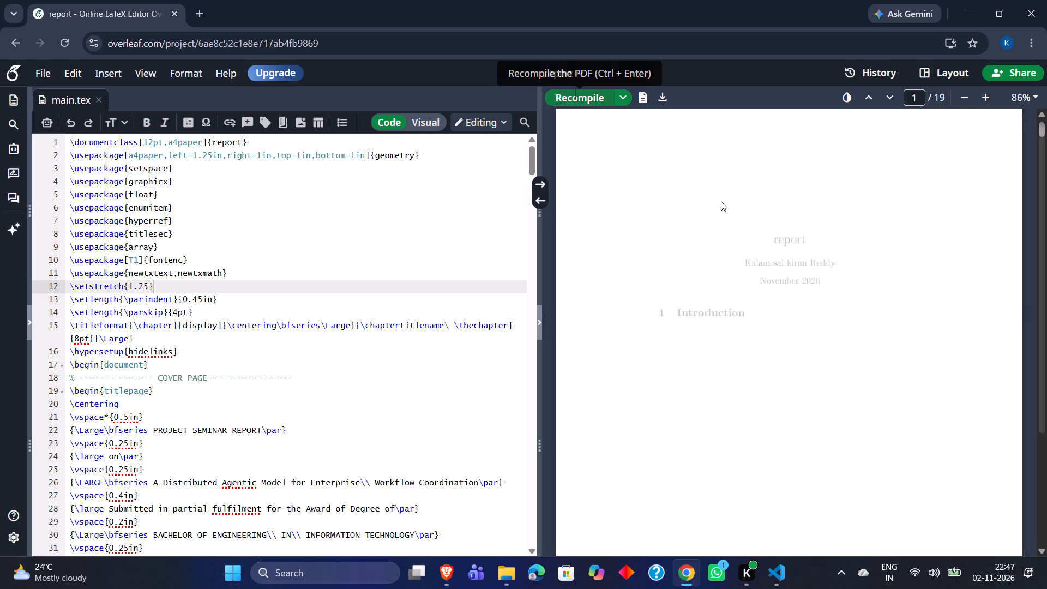
Examine the layout of the compiled PDF's cover, certificate, abstract and contents pages, and return to the cover page.
scroll(994, 330, down, 2)
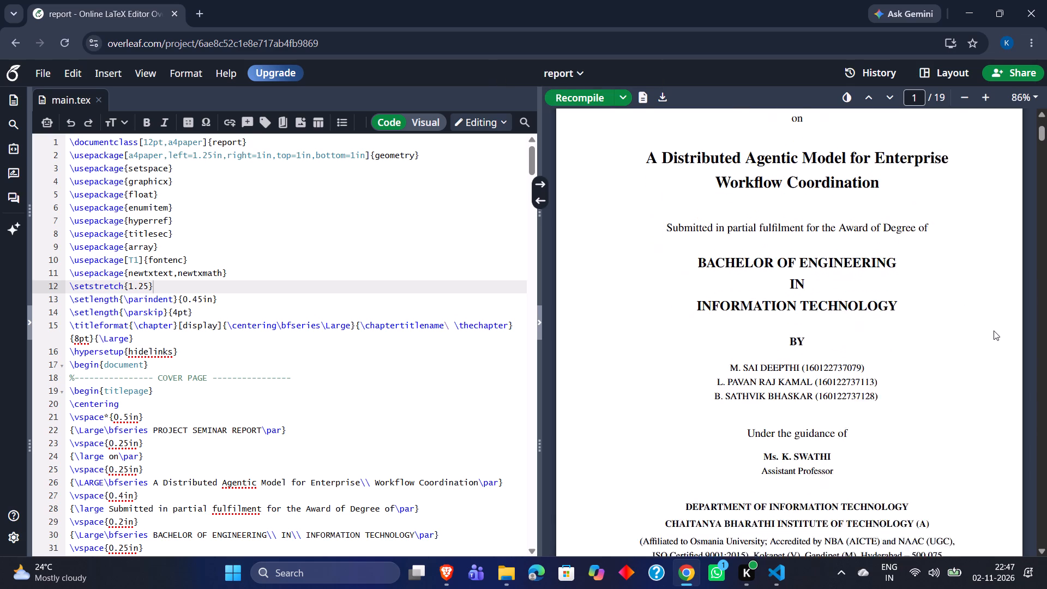
scroll(994, 330, down, 2)
scroll(994, 330, up, 4)
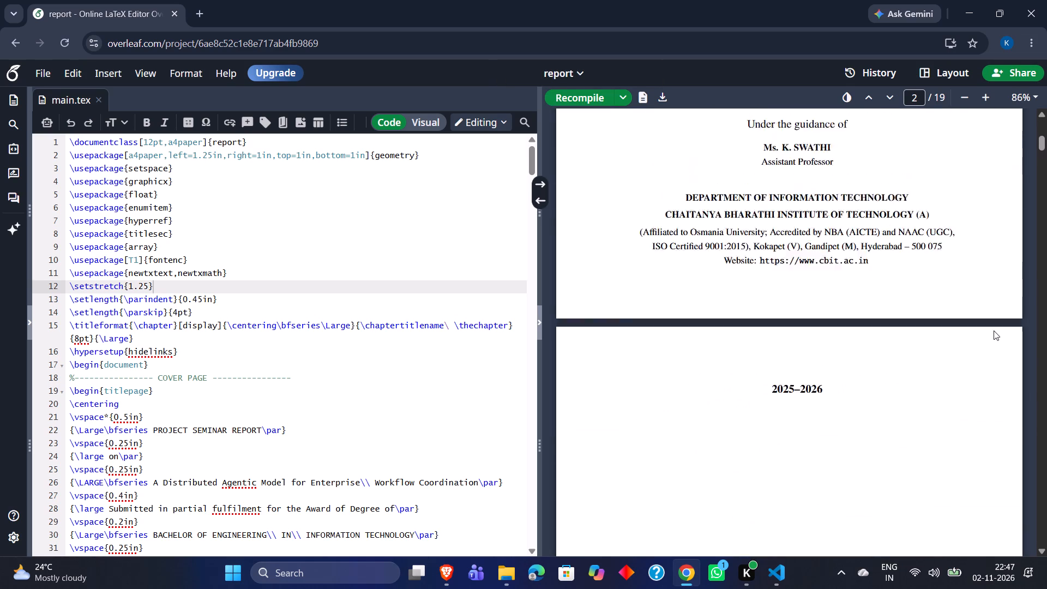
scroll(994, 330, down, 7)
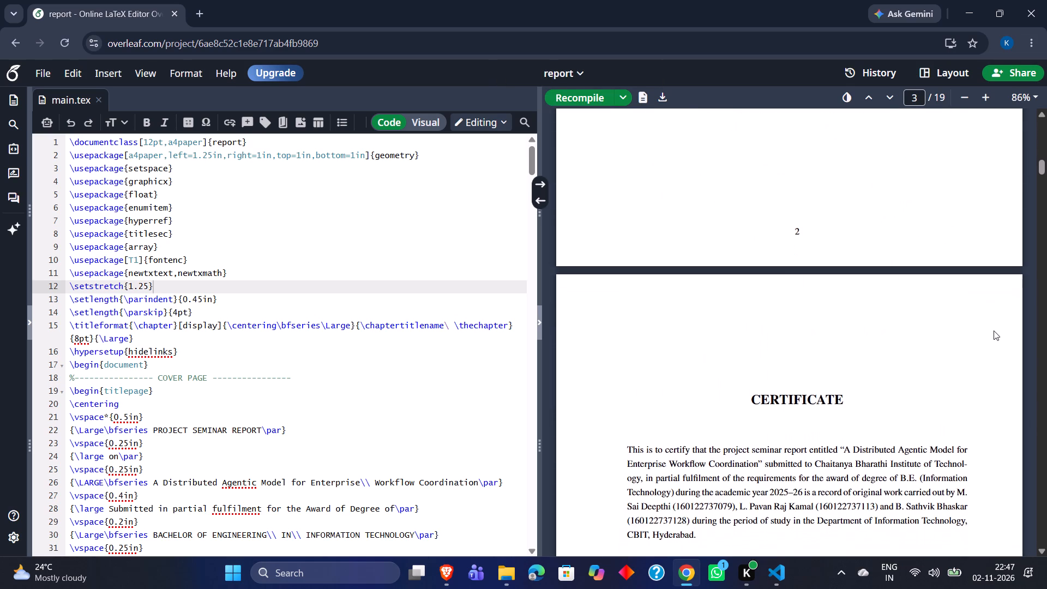
scroll(994, 330, down, 6)
scroll(994, 330, up, 1)
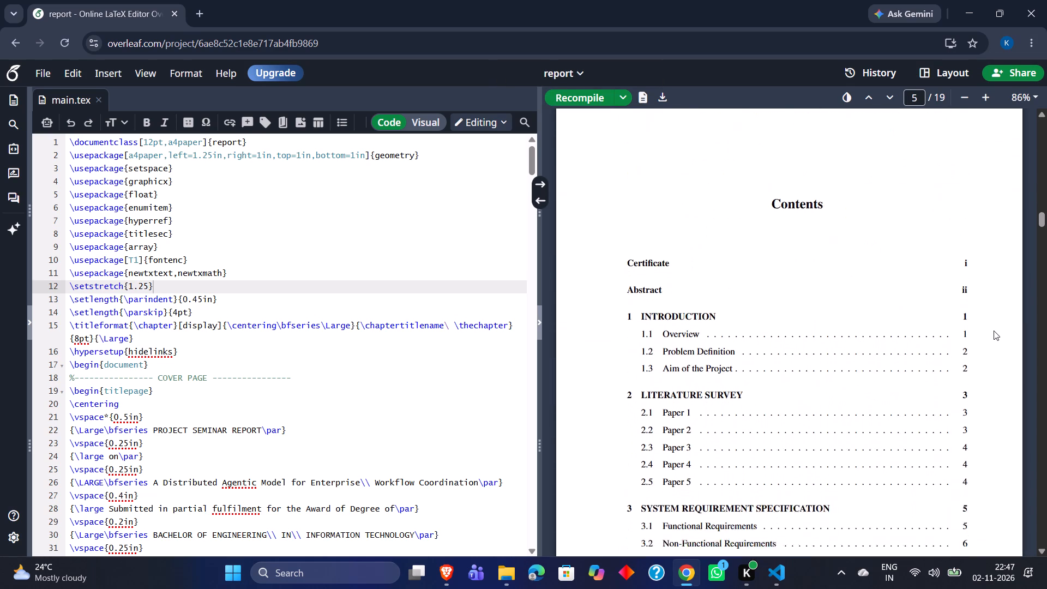
scroll(994, 330, up, 1)
scroll(994, 330, down, 2)
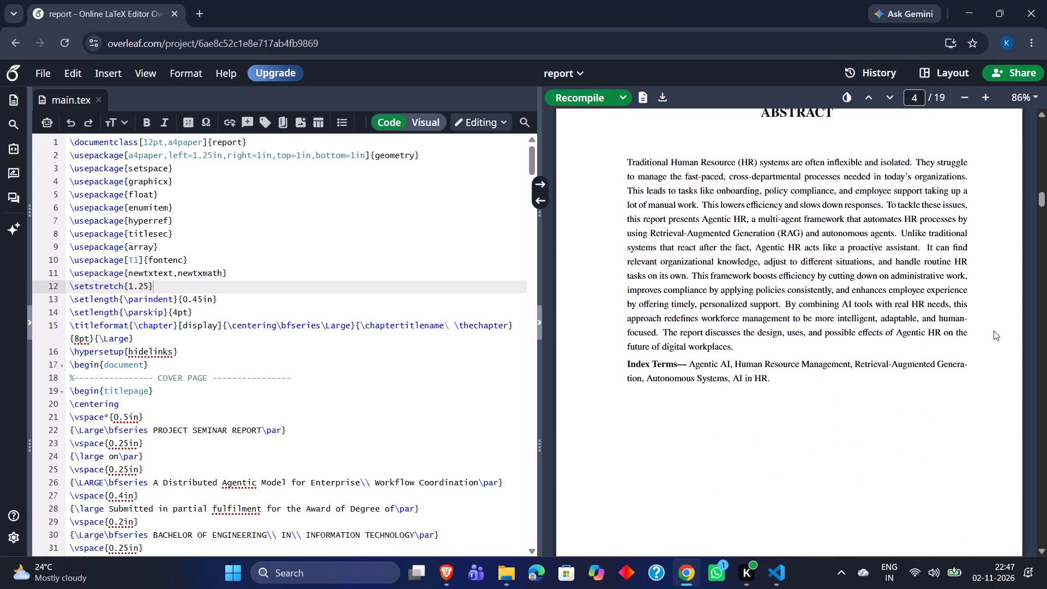
scroll(994, 330, down, 3)
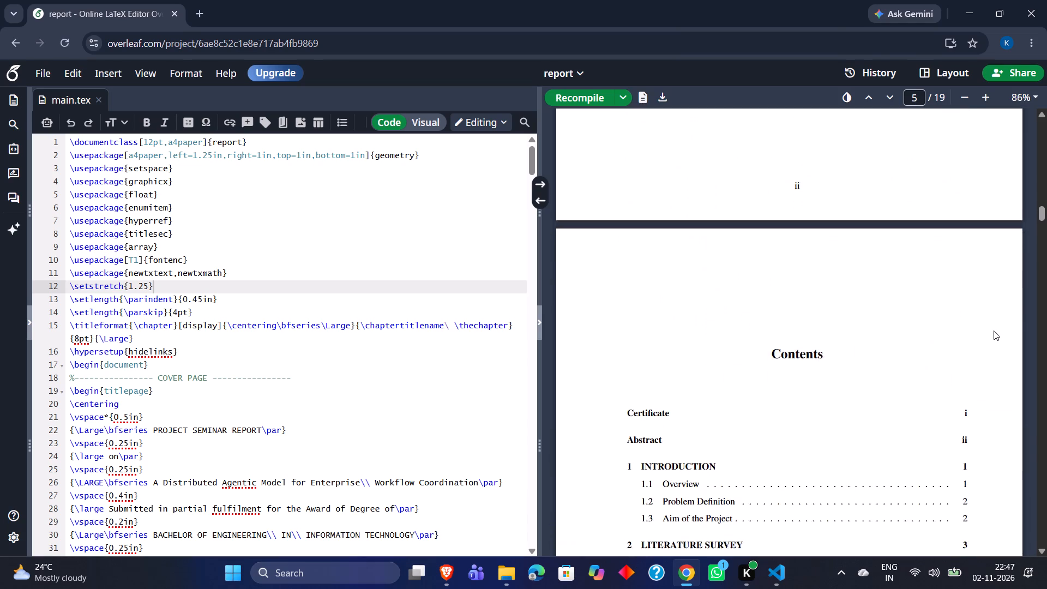
scroll(994, 330, up, 6)
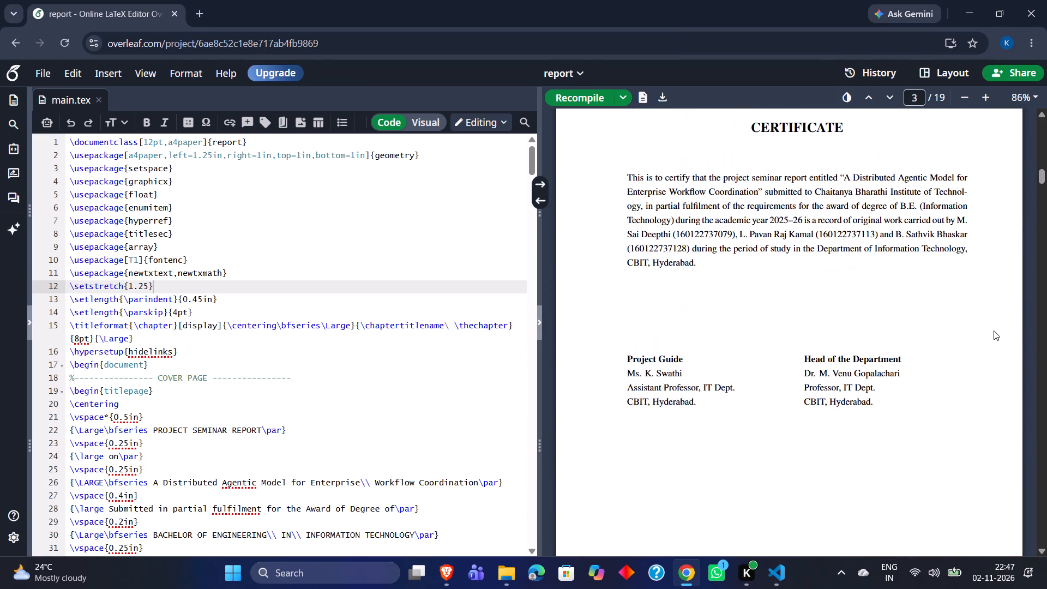
scroll(994, 330, up, 3)
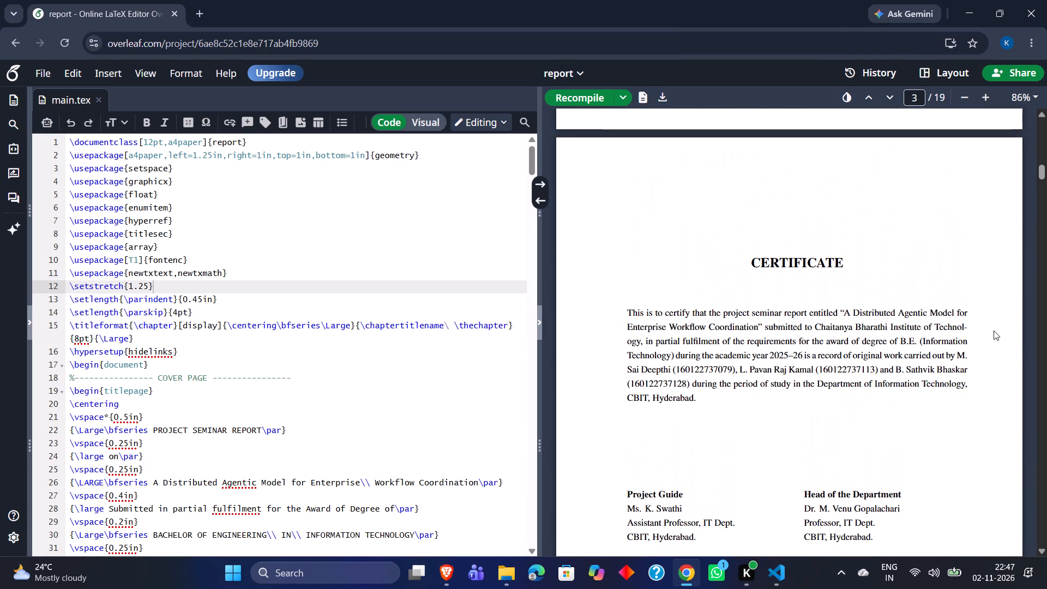
scroll(994, 330, up, 5)
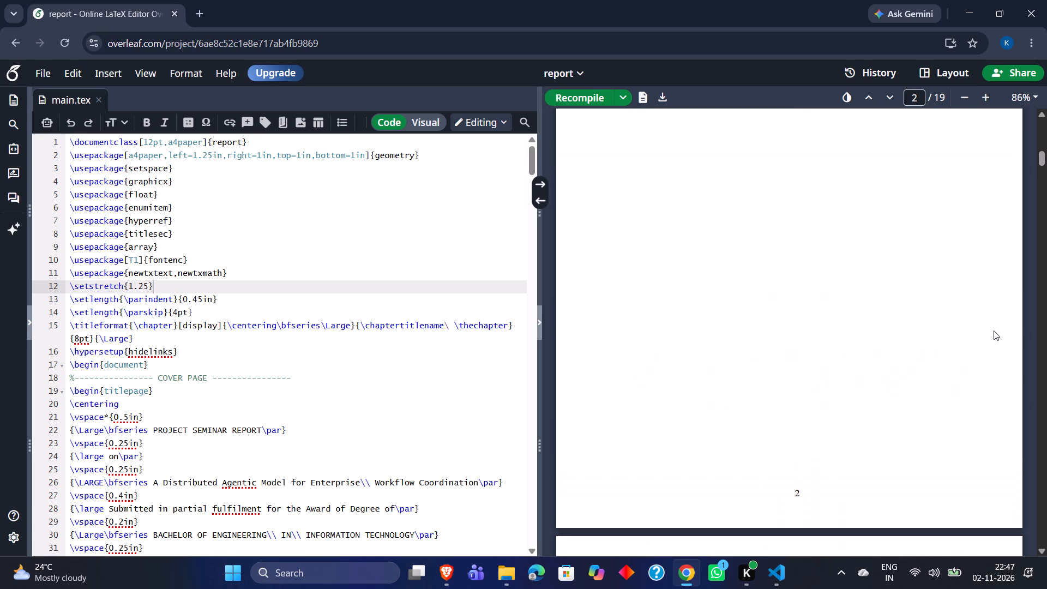
scroll(994, 330, up, 5)
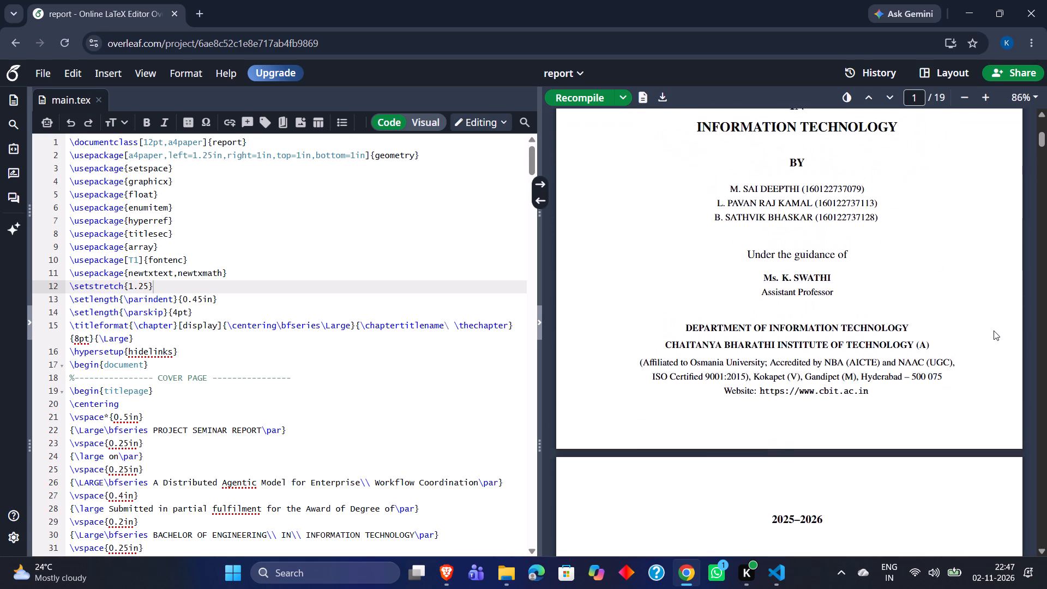
scroll(994, 330, up, 3)
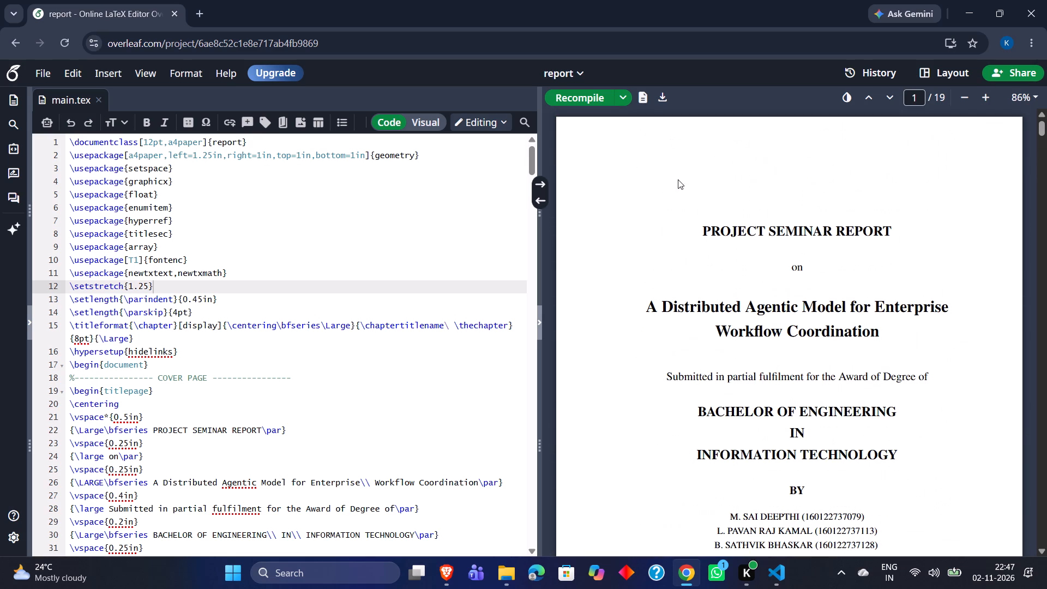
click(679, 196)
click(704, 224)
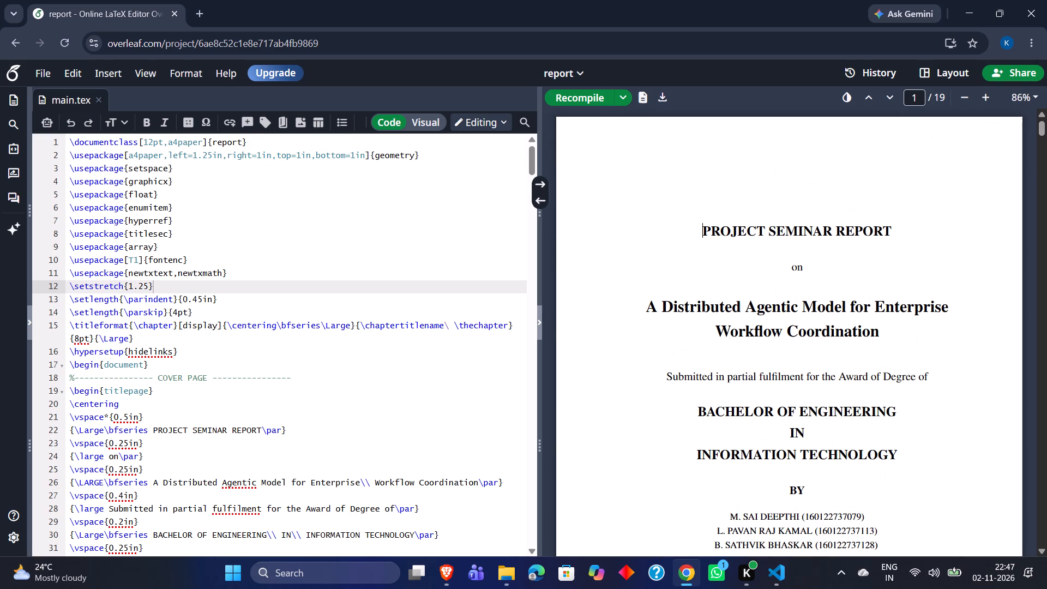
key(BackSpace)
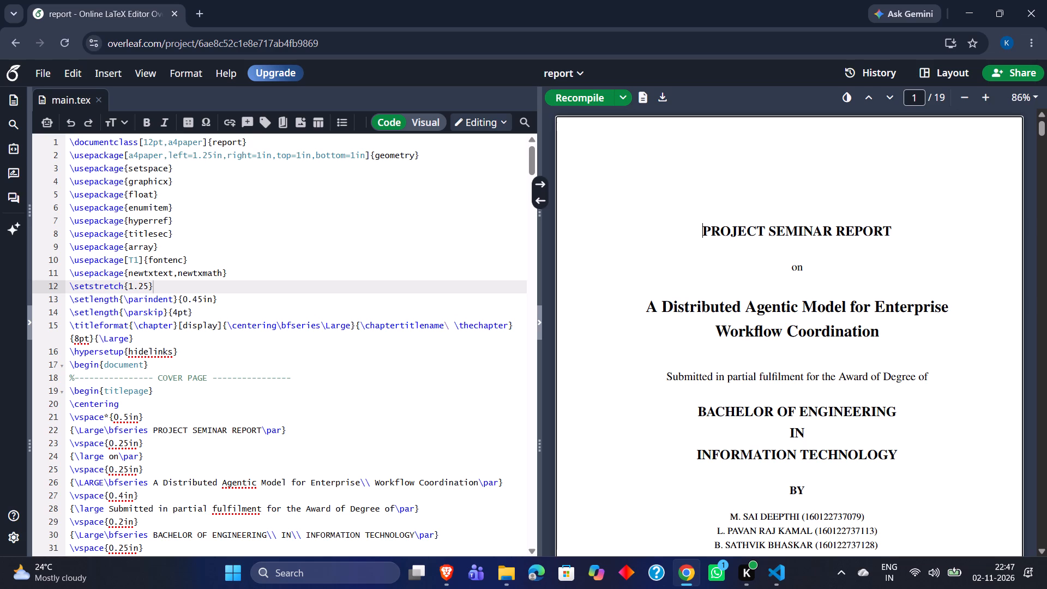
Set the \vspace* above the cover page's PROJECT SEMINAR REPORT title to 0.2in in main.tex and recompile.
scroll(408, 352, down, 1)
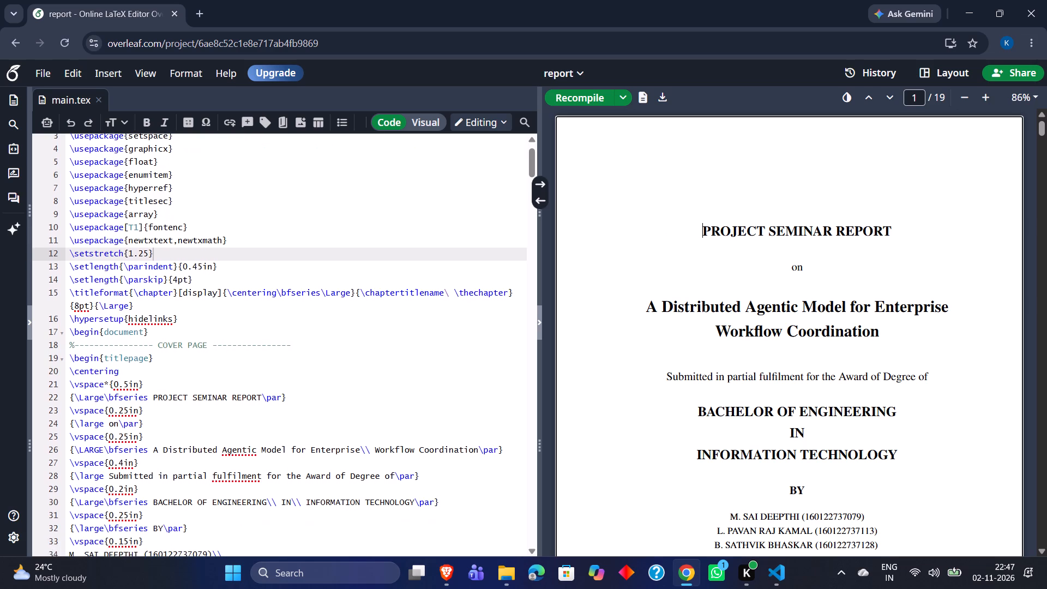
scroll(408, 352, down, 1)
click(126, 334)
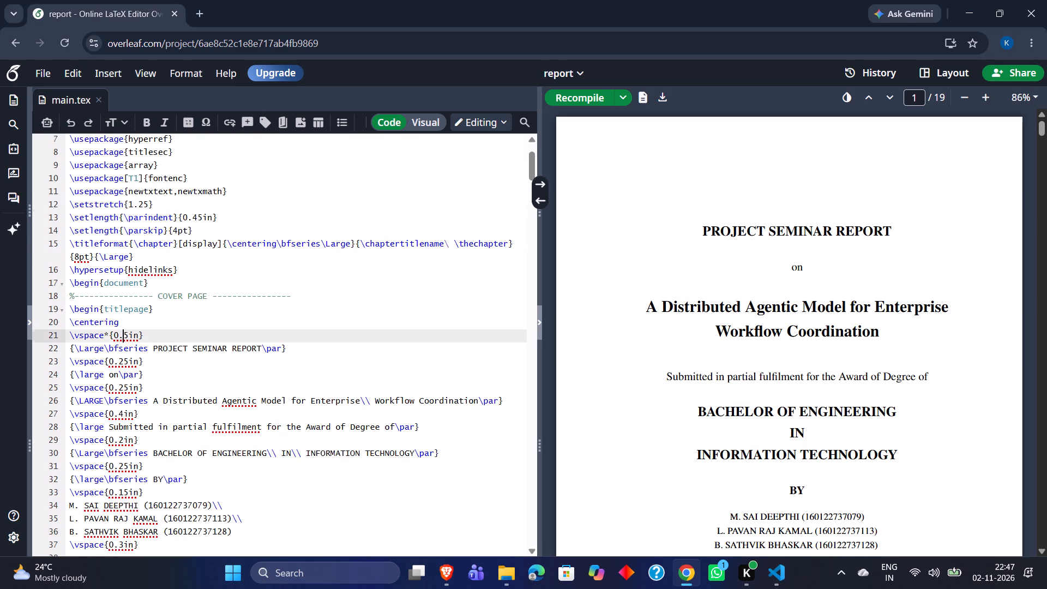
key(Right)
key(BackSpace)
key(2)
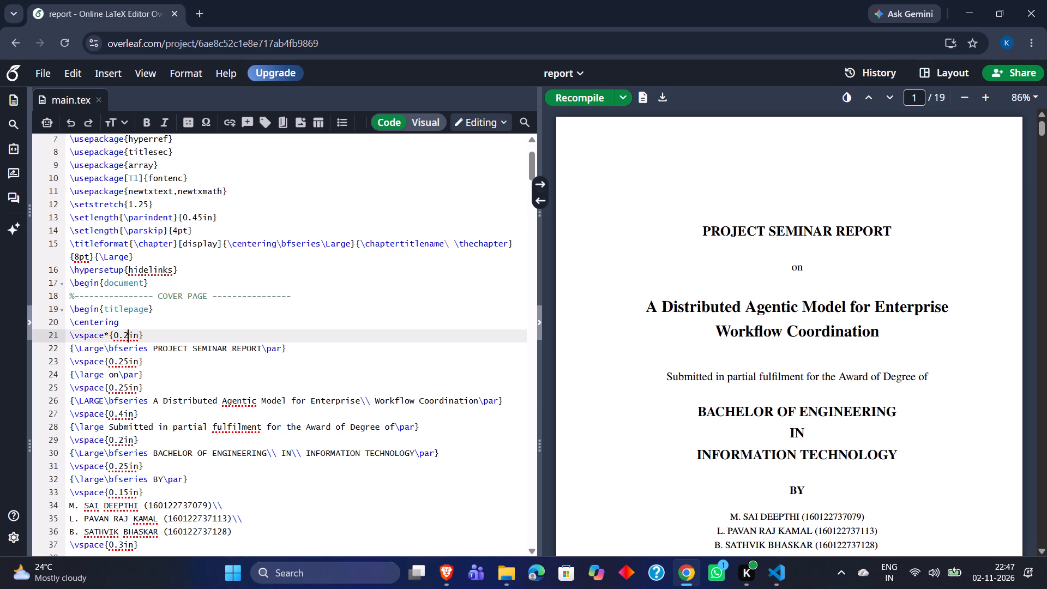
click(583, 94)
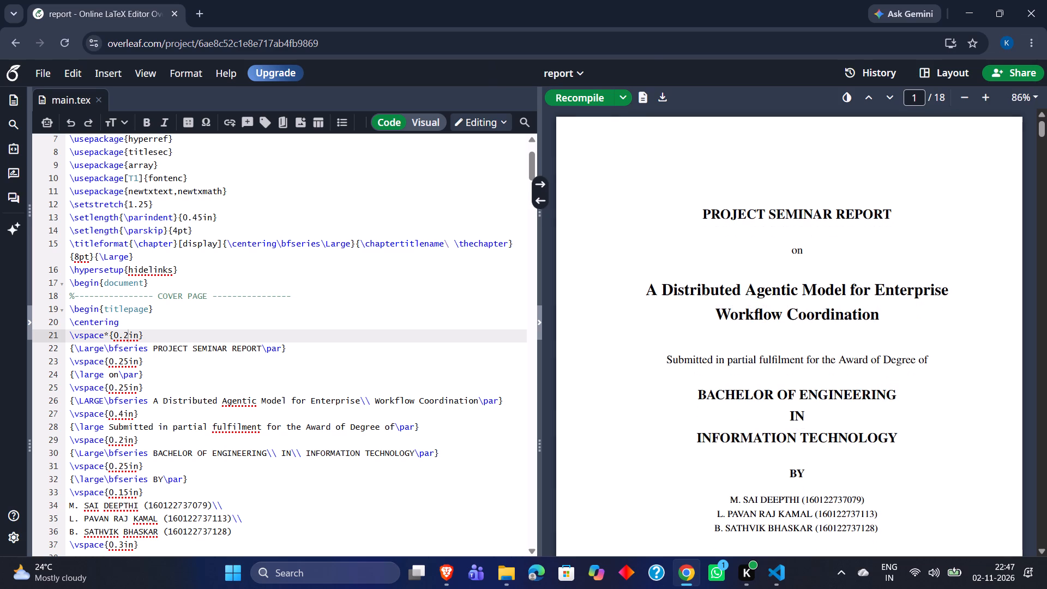
Examine how the recompiled cover page and the certificate page fit, and return to the cover page.
scroll(767, 451, down, 3)
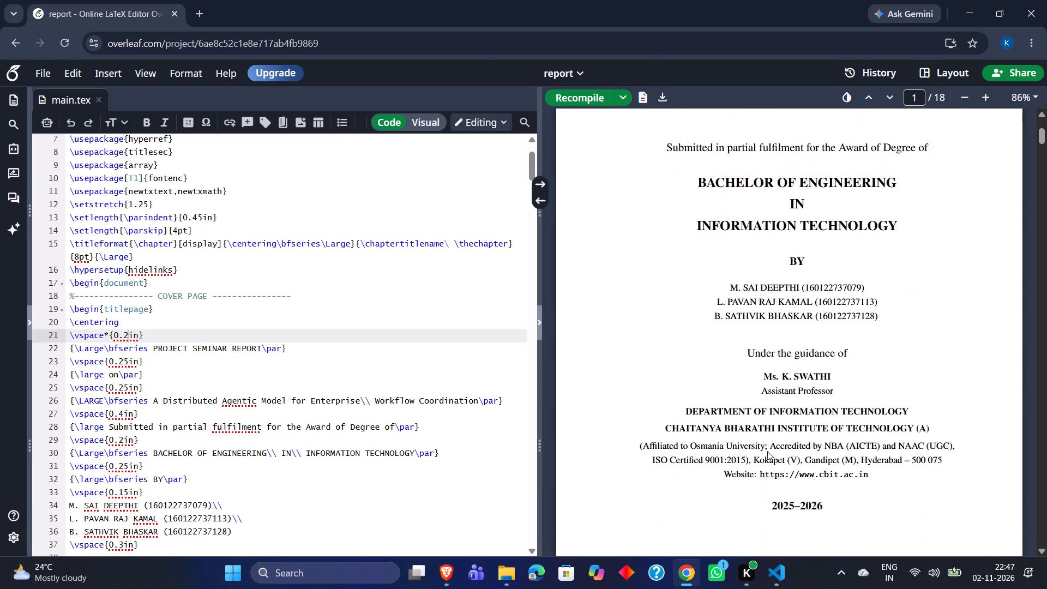
scroll(767, 451, down, 3)
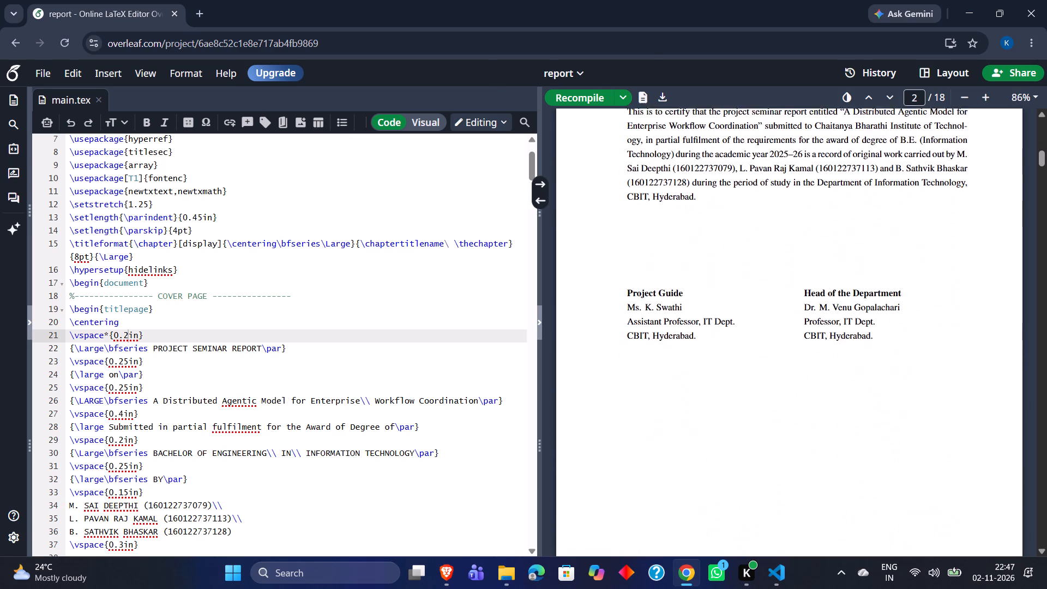
scroll(767, 451, down, 1)
scroll(767, 451, up, 5)
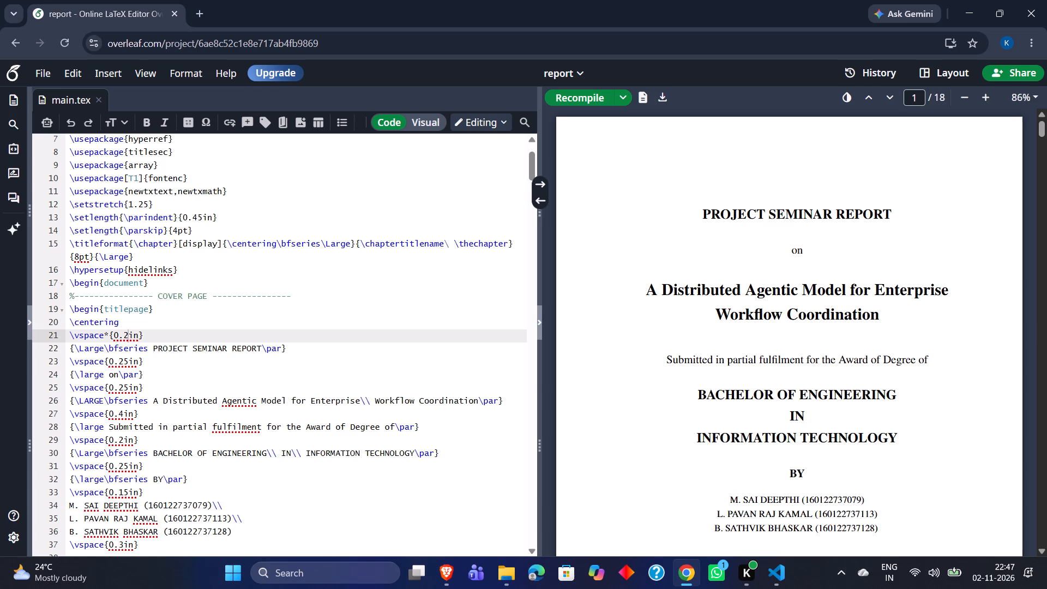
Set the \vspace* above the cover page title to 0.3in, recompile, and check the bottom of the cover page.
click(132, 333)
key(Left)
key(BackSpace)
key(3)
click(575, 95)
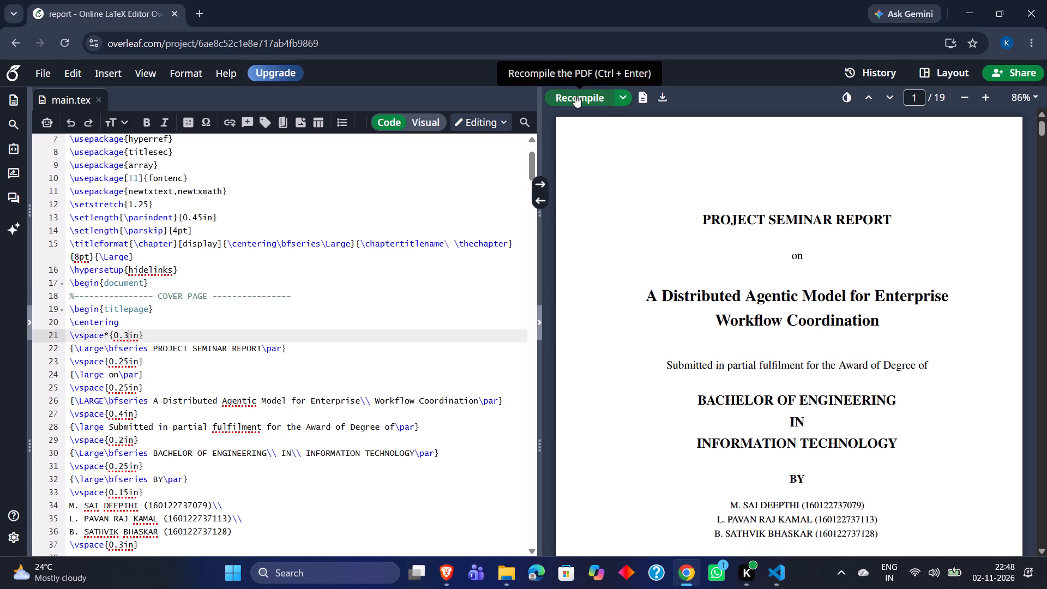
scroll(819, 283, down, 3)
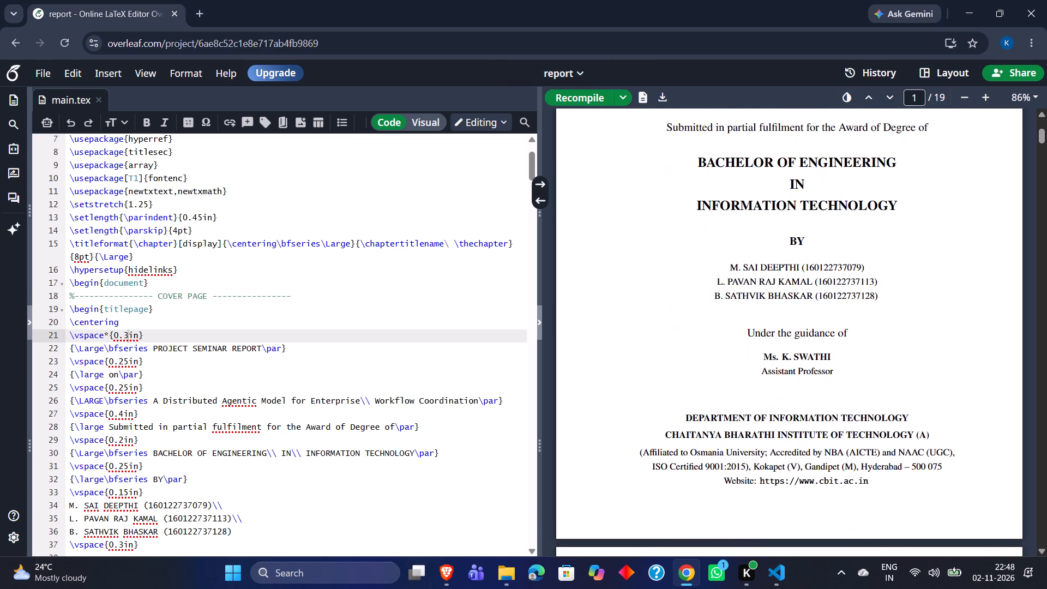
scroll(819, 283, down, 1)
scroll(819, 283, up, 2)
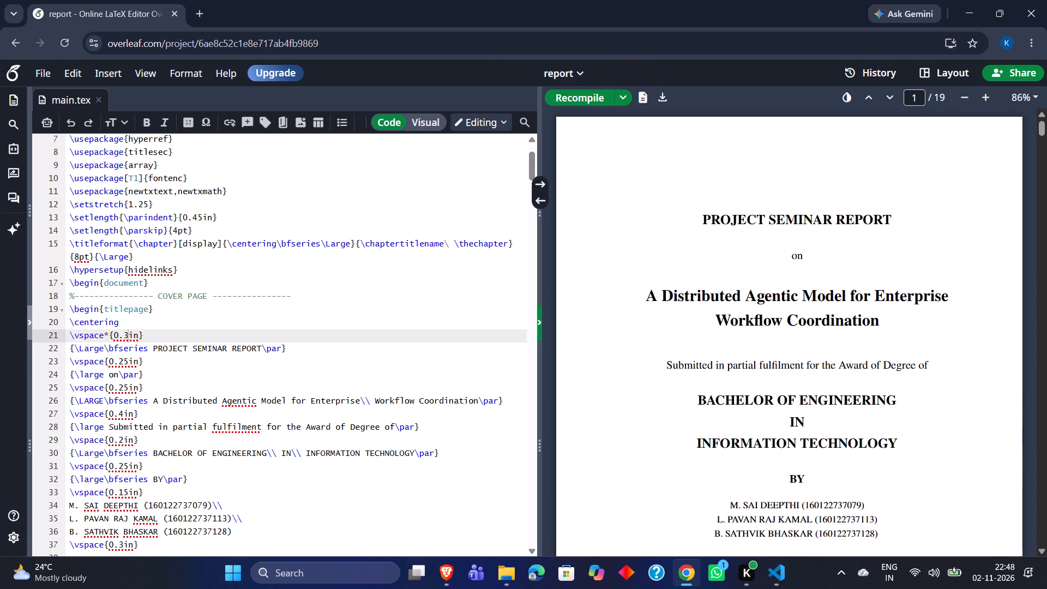
Set the \vspace* above the cover page title to 0.5in, recompile, and check the cover page's layout.
key(BackSpace)
key(2)
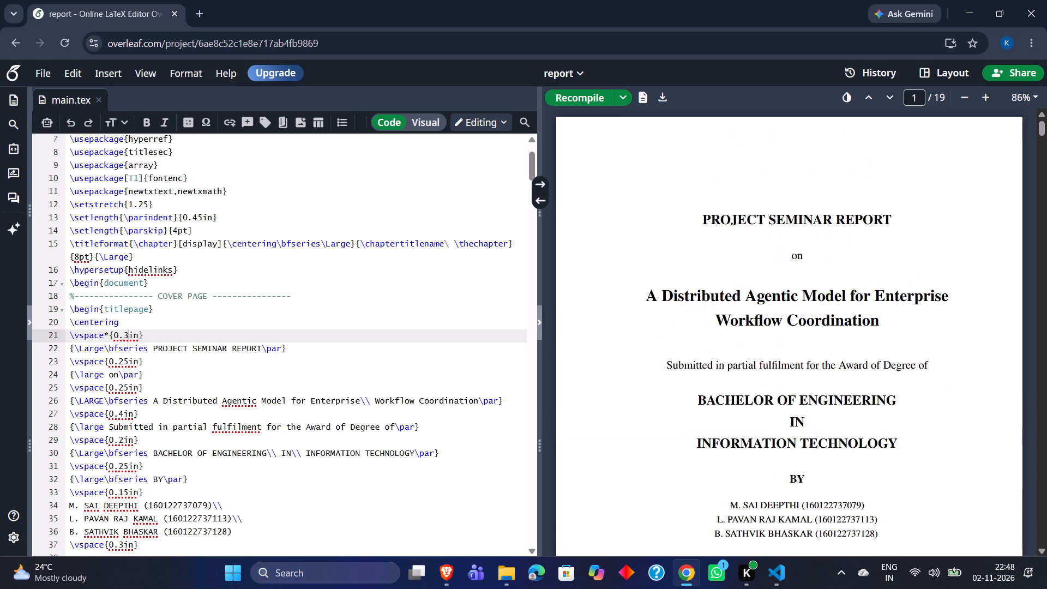
click(128, 336)
key(BackSpace)
key(5)
click(568, 95)
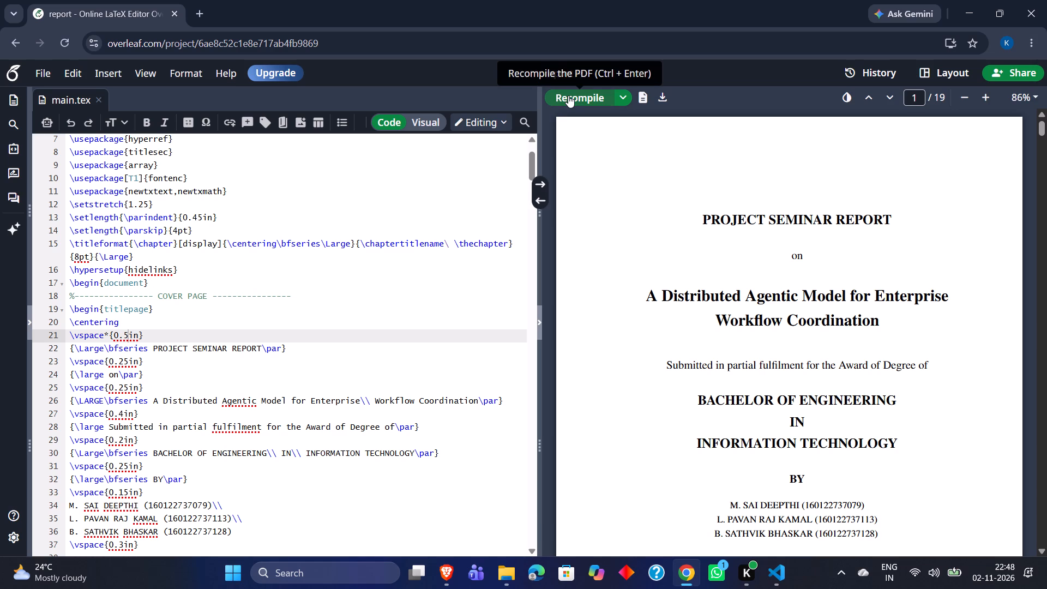
scroll(819, 260, down, 2)
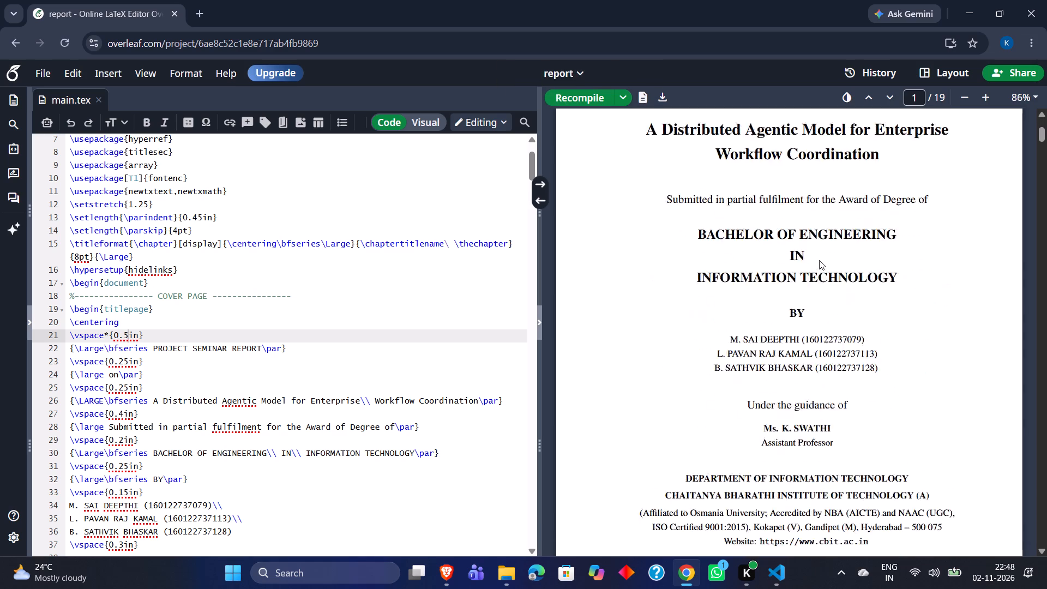
scroll(819, 260, down, 1)
scroll(819, 260, up, 6)
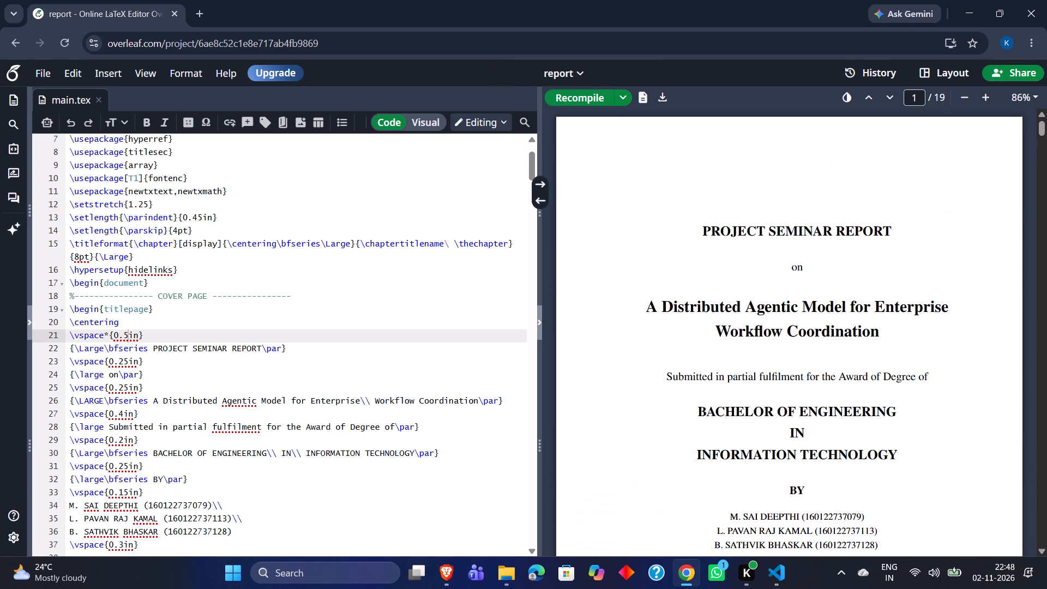
key(BackSpace)
Set the \vspace* above the cover page's PROJECT SEMINAR REPORT title back to 0.2in, recompile, and check the cover page.
click(126, 336)
key(Right)
key(Right)
key(Left)
key(BackSpace)
key(2)
click(572, 96)
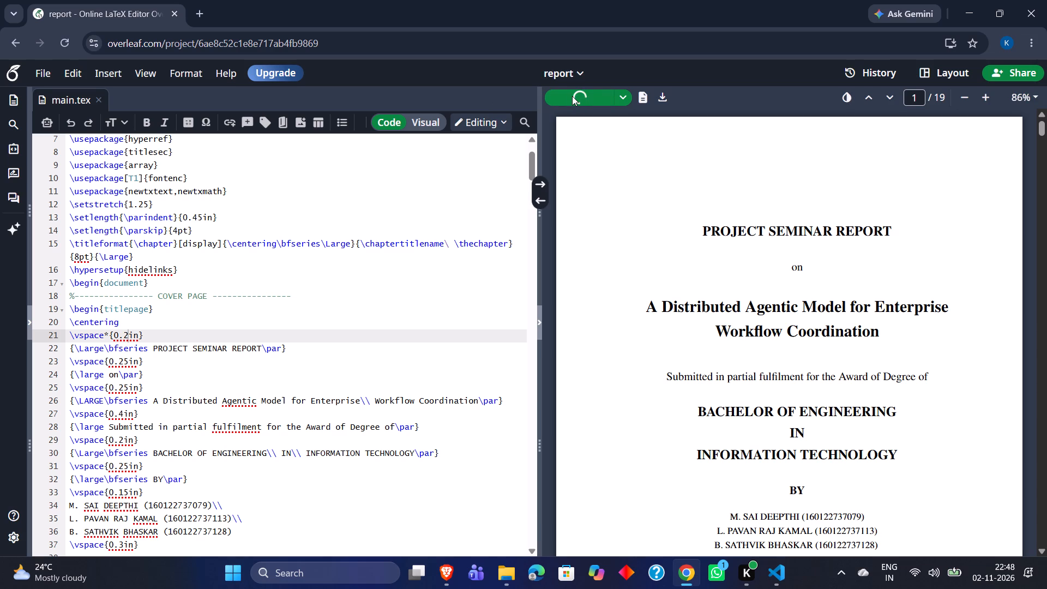
scroll(792, 197, down, 1)
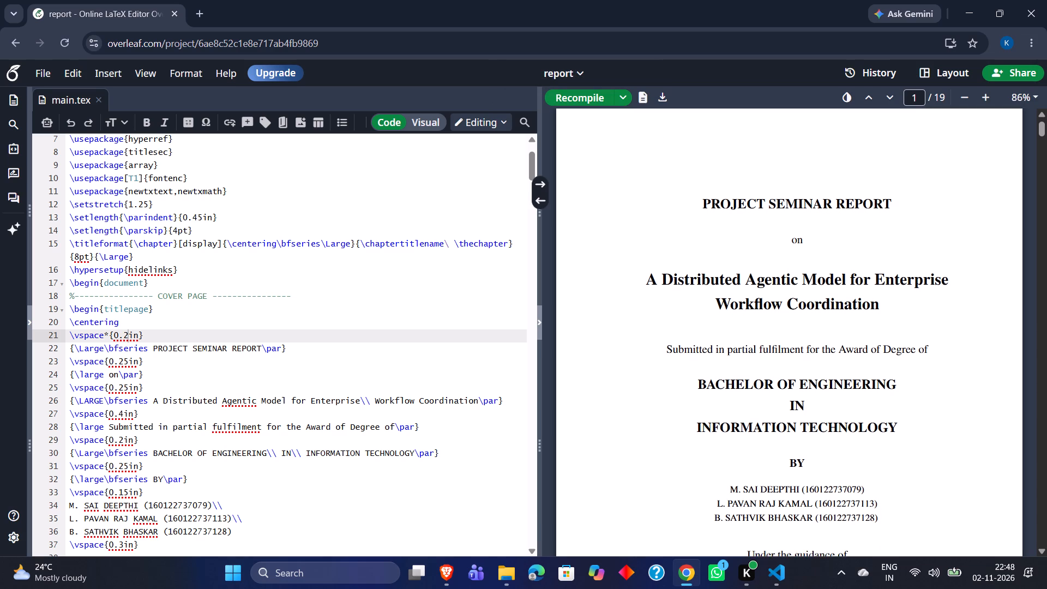
scroll(792, 197, down, 2)
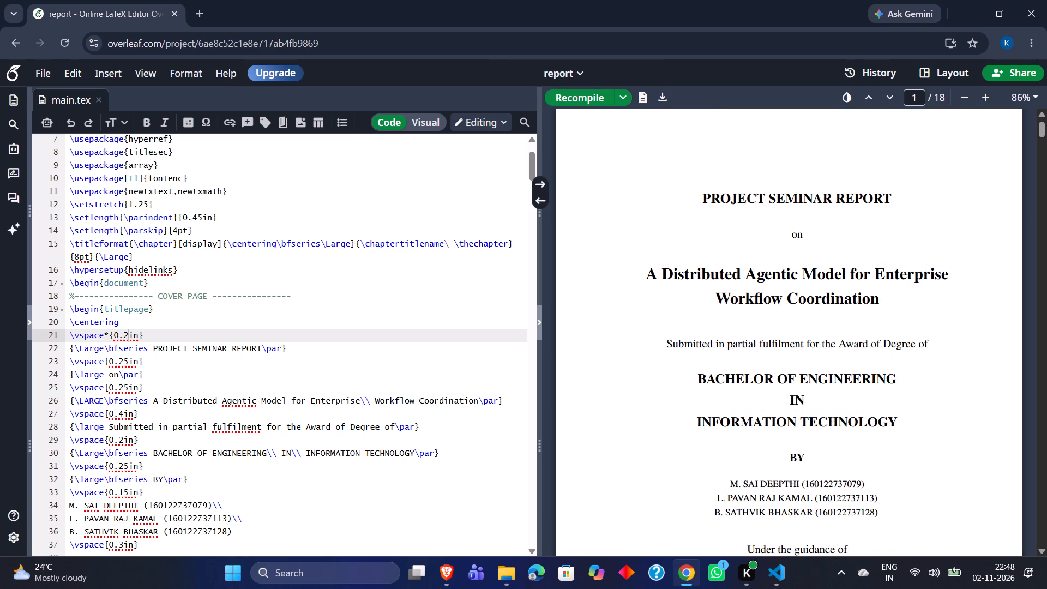
scroll(268, 379, down, 1)
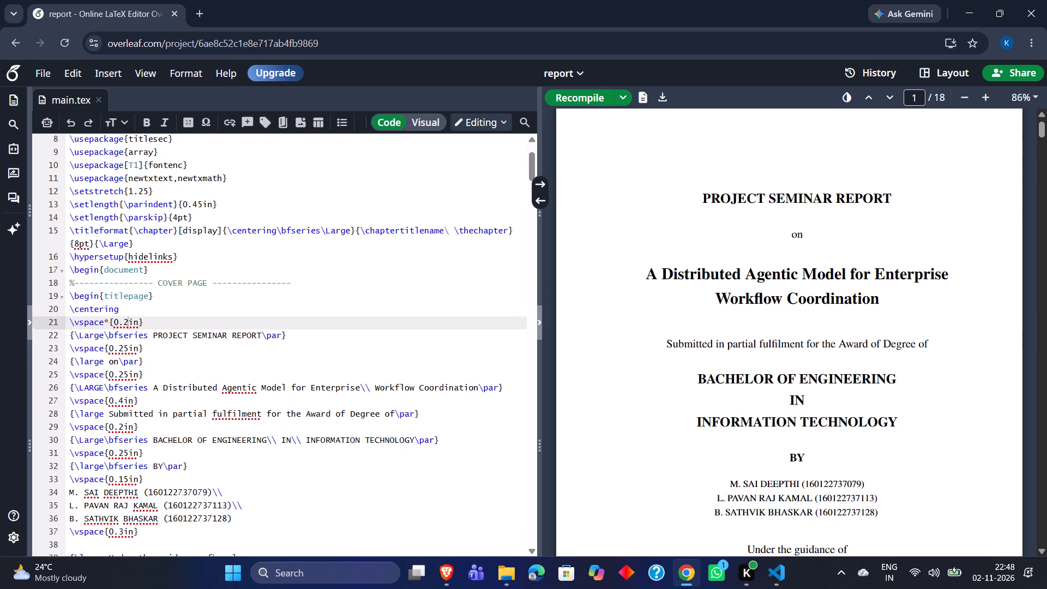
scroll(268, 379, down, 1)
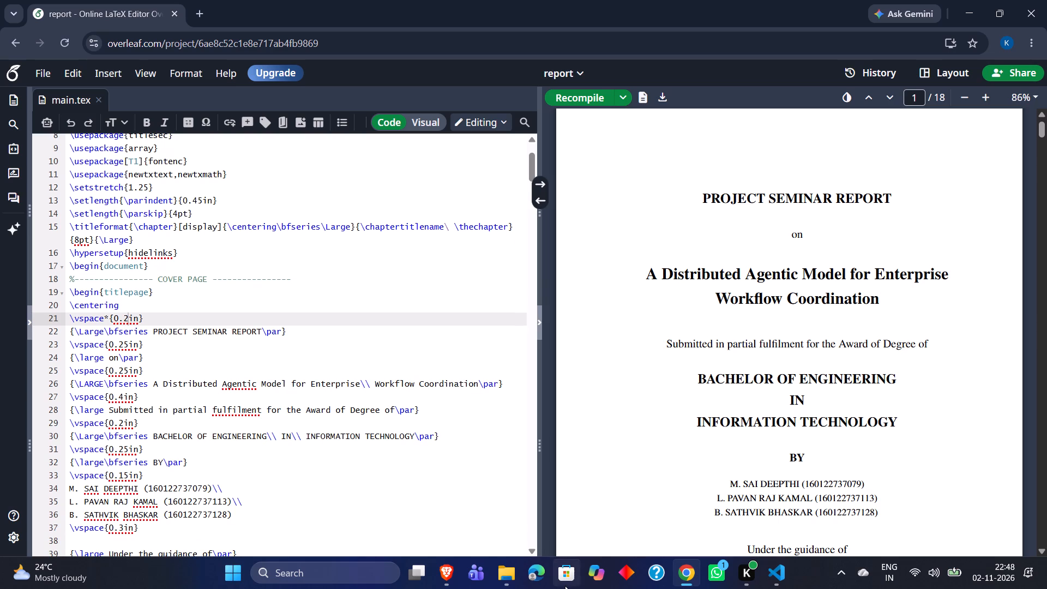
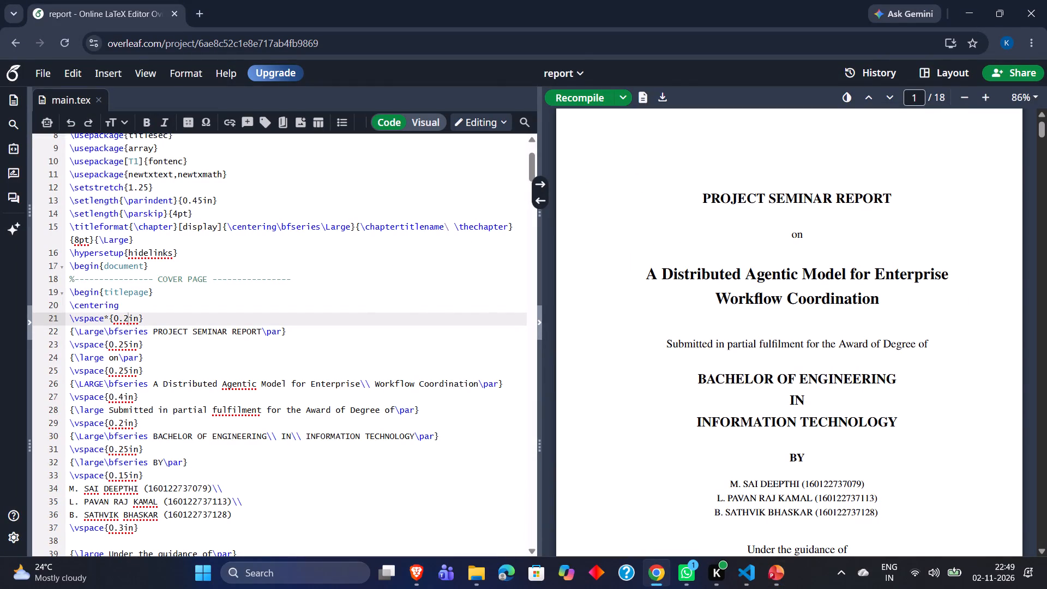
Replace the cover page's project title with "An Autonomous Multi-Agent AI Framework for Consumer Advocacy, Risk Assessment, and Intelligent Grievance Resolution", recompile, and check the page.
drag(153, 382, 362, 389)
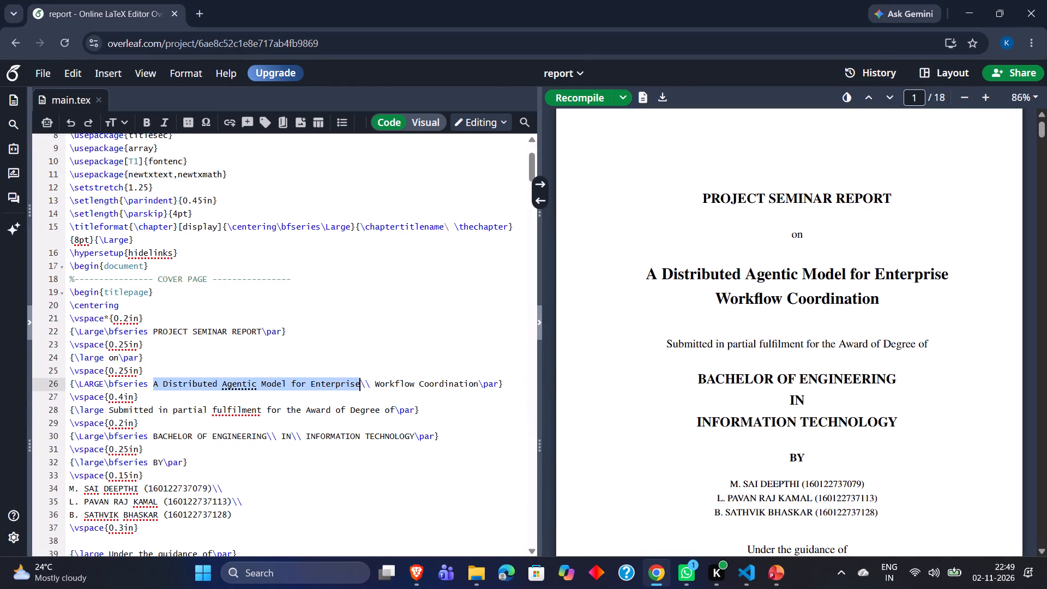
drag(362, 389, 419, 387)
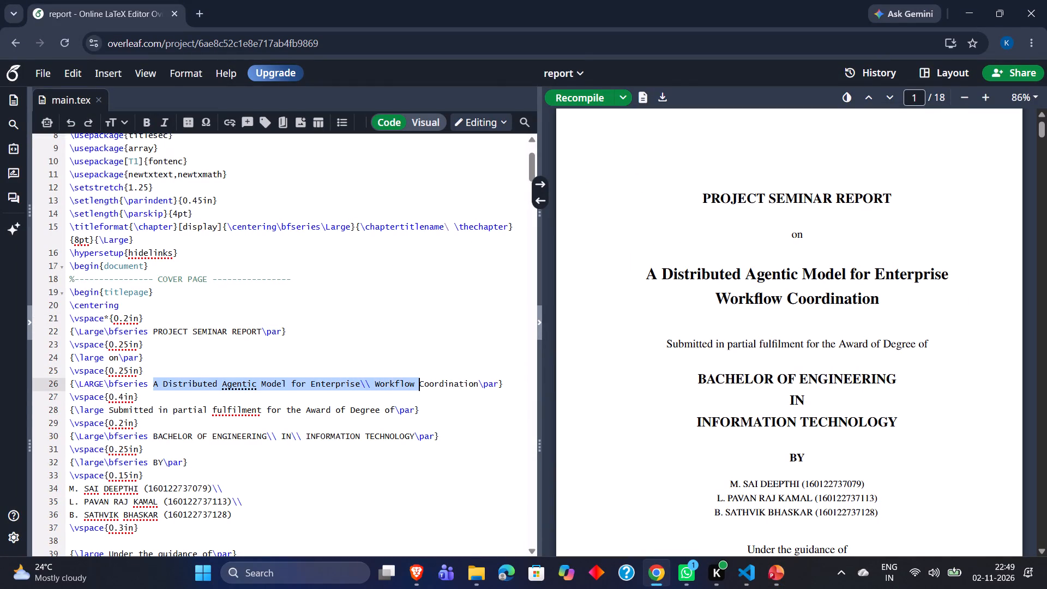
drag(419, 387, 476, 386)
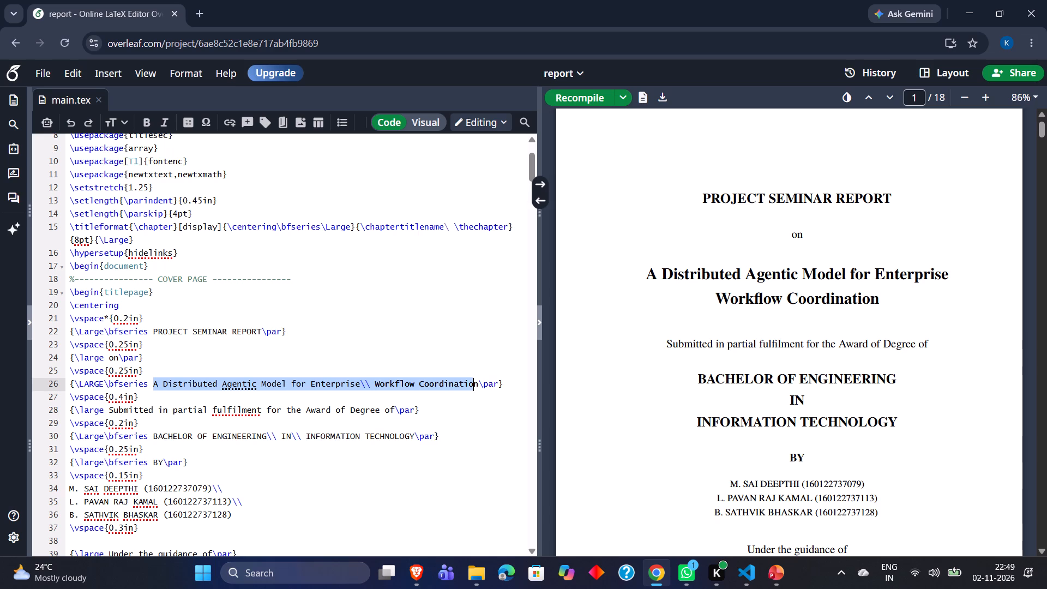
drag(476, 386, 479, 384)
key(ctrl+v)
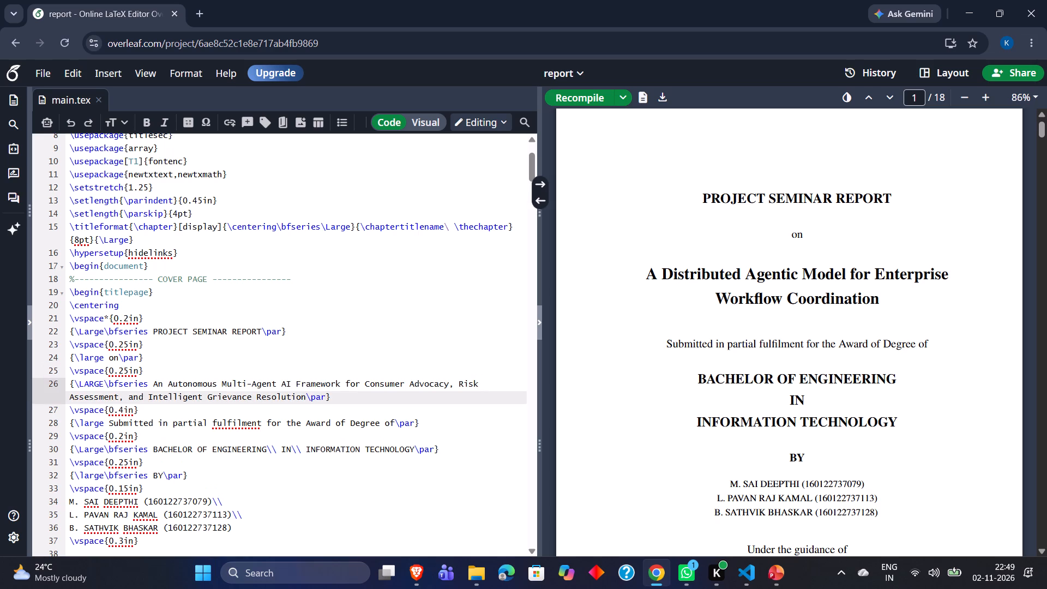
click(589, 100)
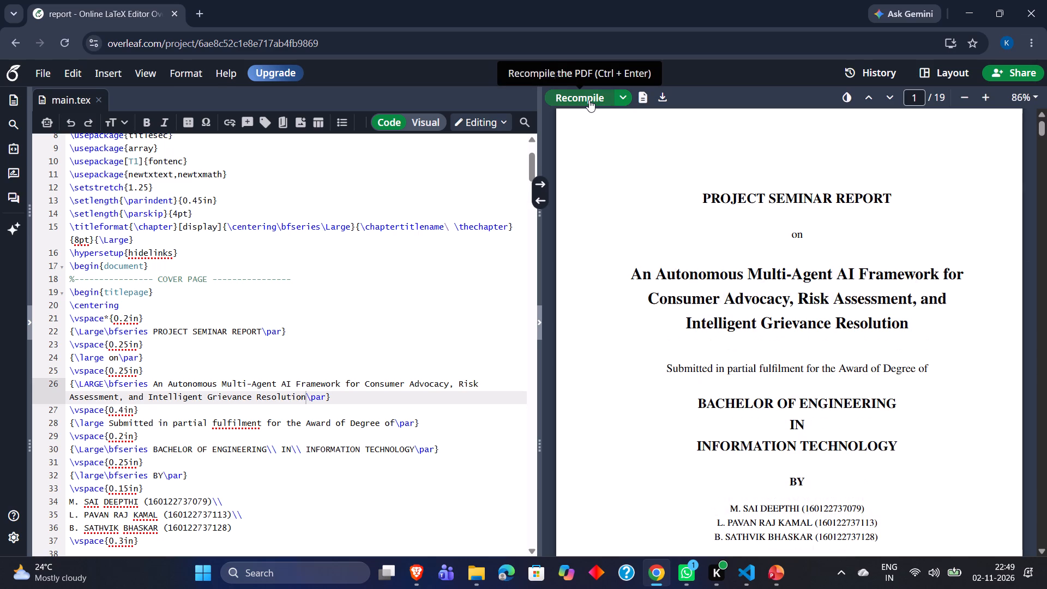
scroll(787, 190, down, 3)
scroll(787, 190, up, 3)
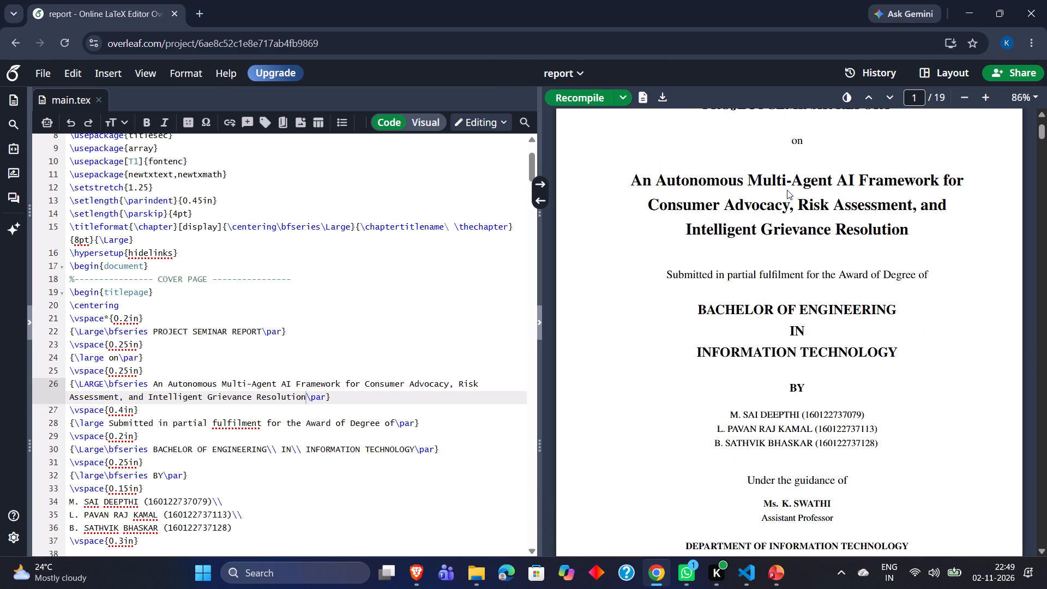
scroll(787, 190, up, 1)
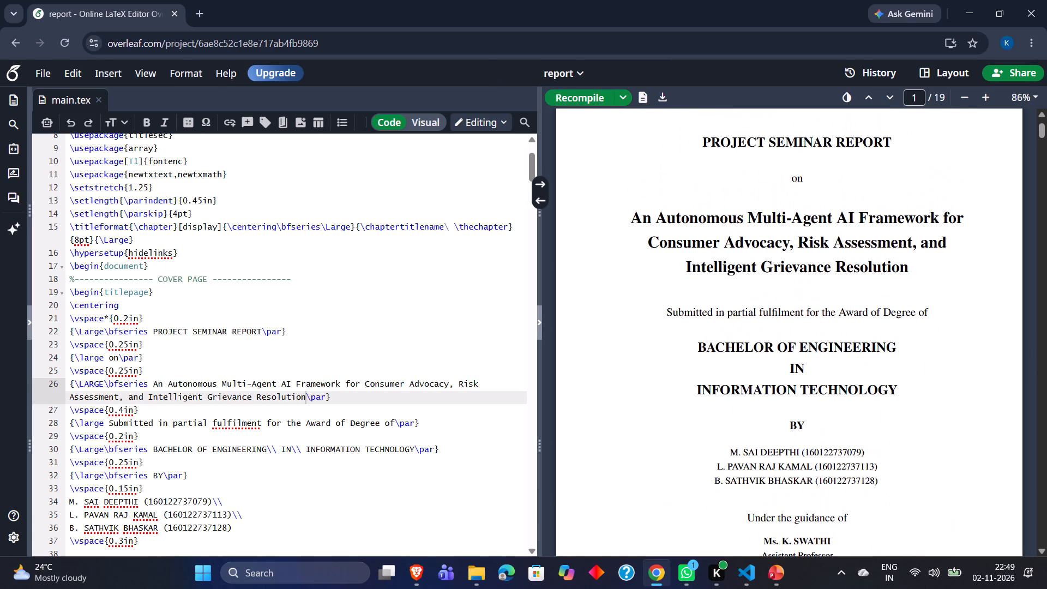
Set the \vspace above and below the cover page's "on" line to 0.2in each, recompile, and check where the cover page ends.
click(128, 344)
key(BackSpace)
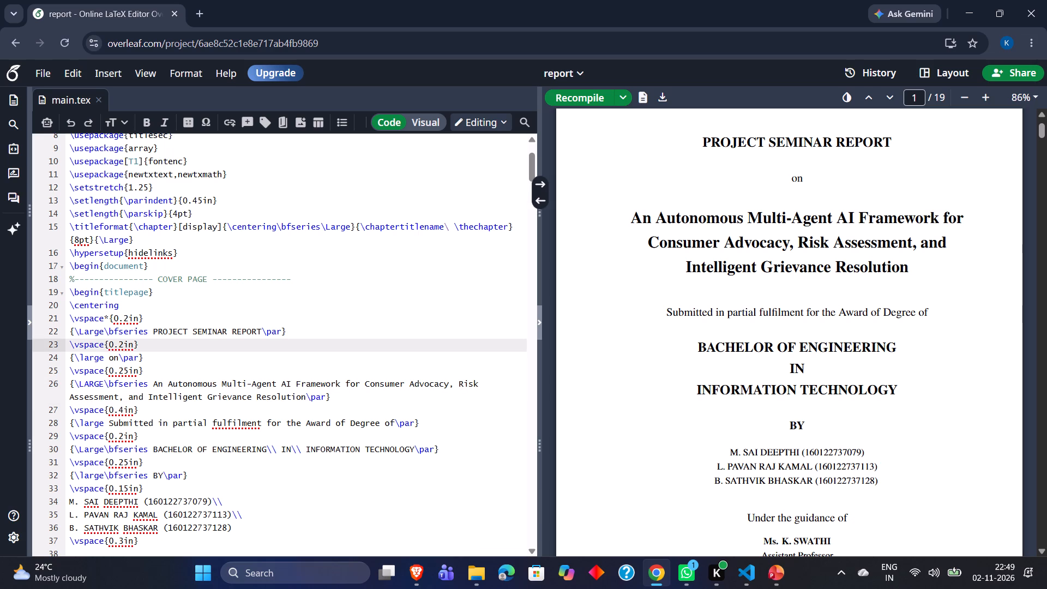
click(129, 369)
key(BackSpace)
click(584, 93)
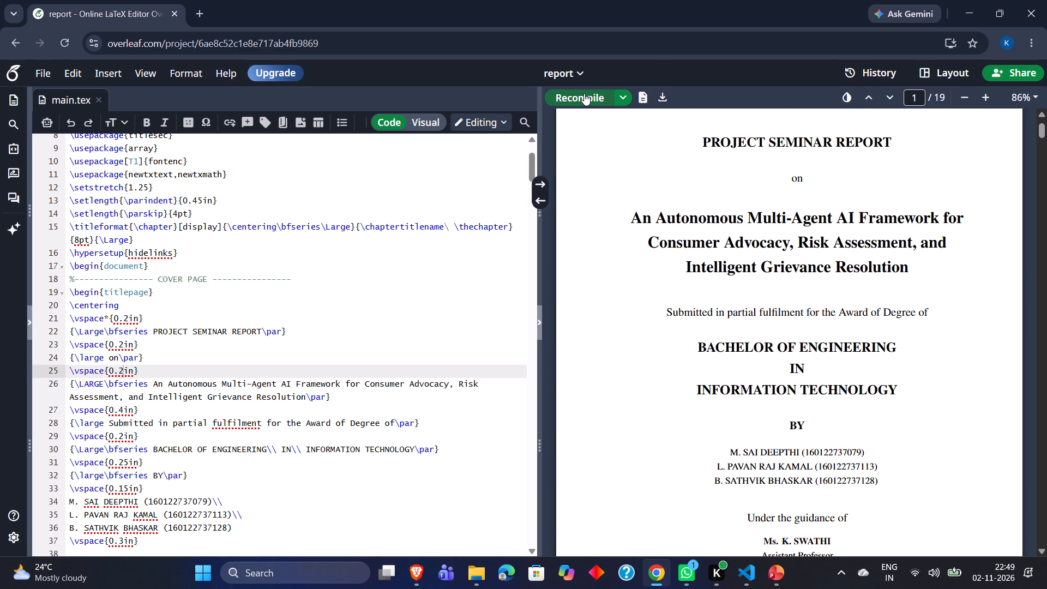
scroll(856, 228, down, 3)
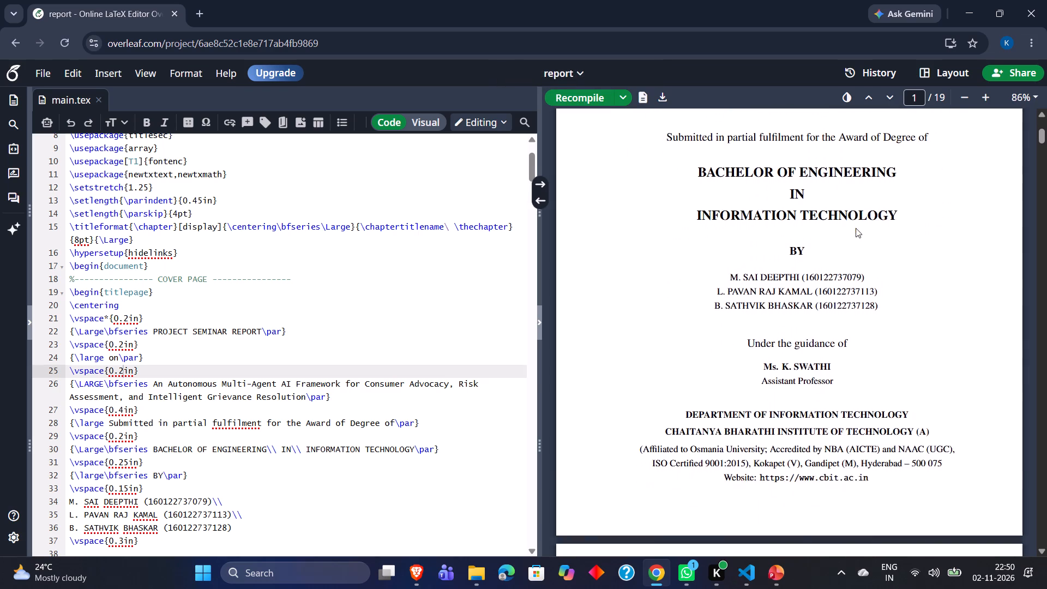
scroll(856, 228, down, 1)
scroll(856, 228, up, 1)
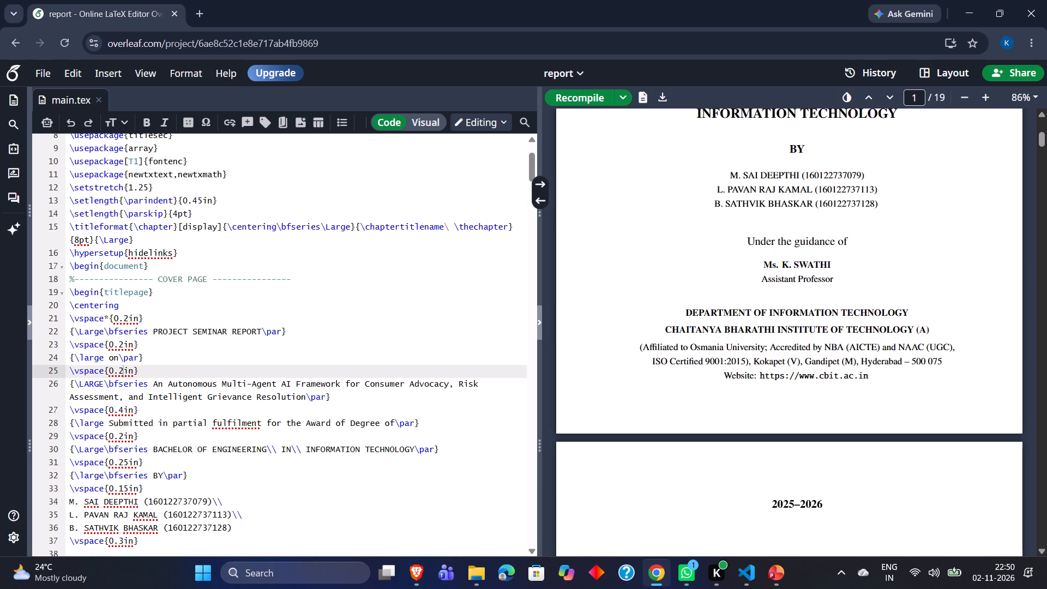
scroll(392, 353, down, 1)
scroll(829, 315, up, 1)
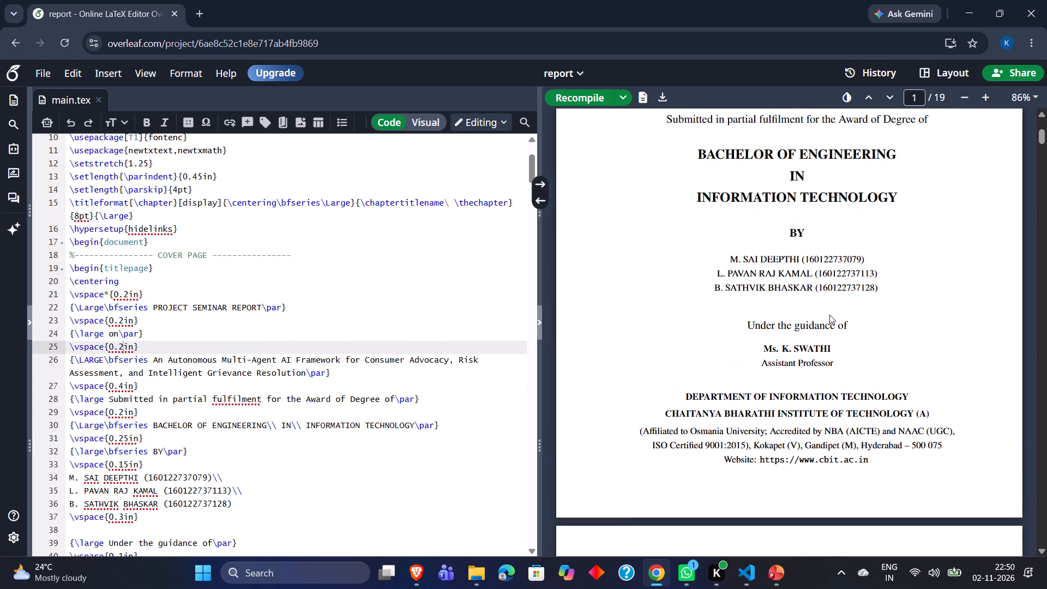
scroll(829, 315, up, 3)
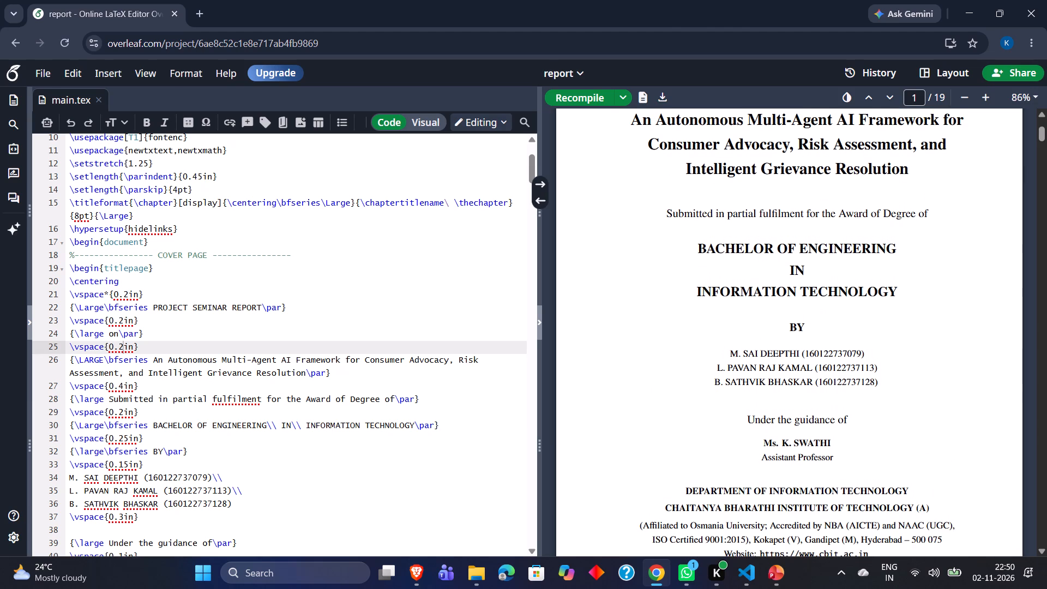
Set the \vspace below the cover page's project title to 0.3in, recompile, and check the cover page's layout.
click(123, 383)
key(BackSpace)
key(3)
click(571, 91)
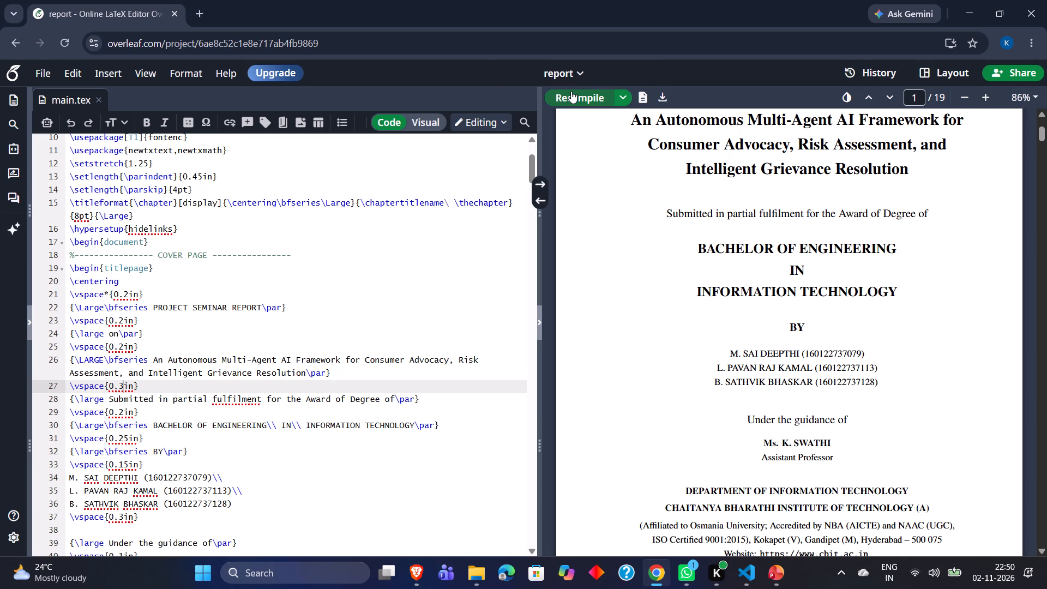
scroll(792, 250, down, 1)
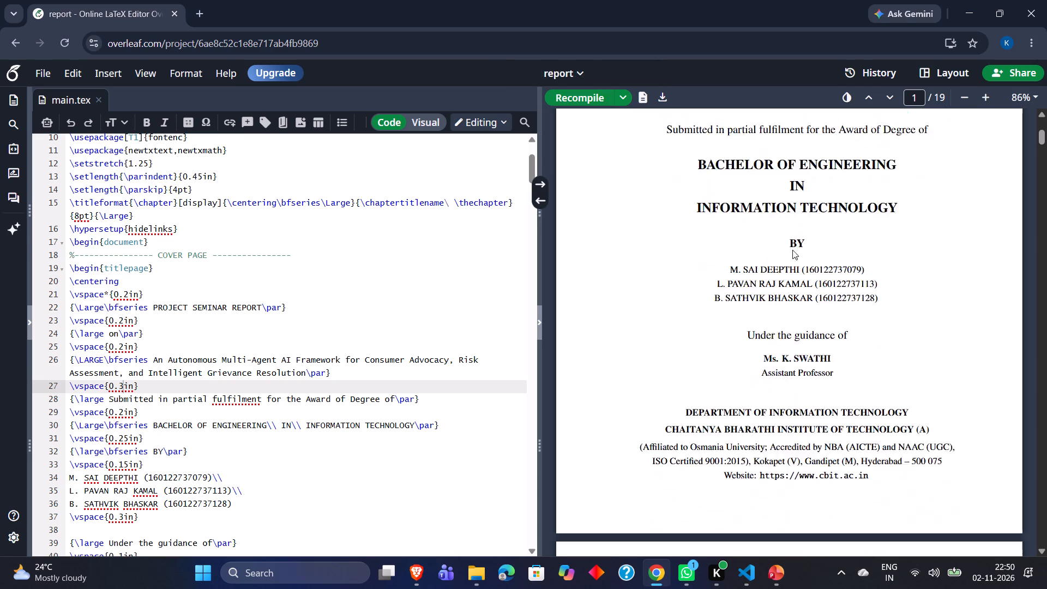
scroll(792, 250, down, 1)
scroll(792, 250, up, 2)
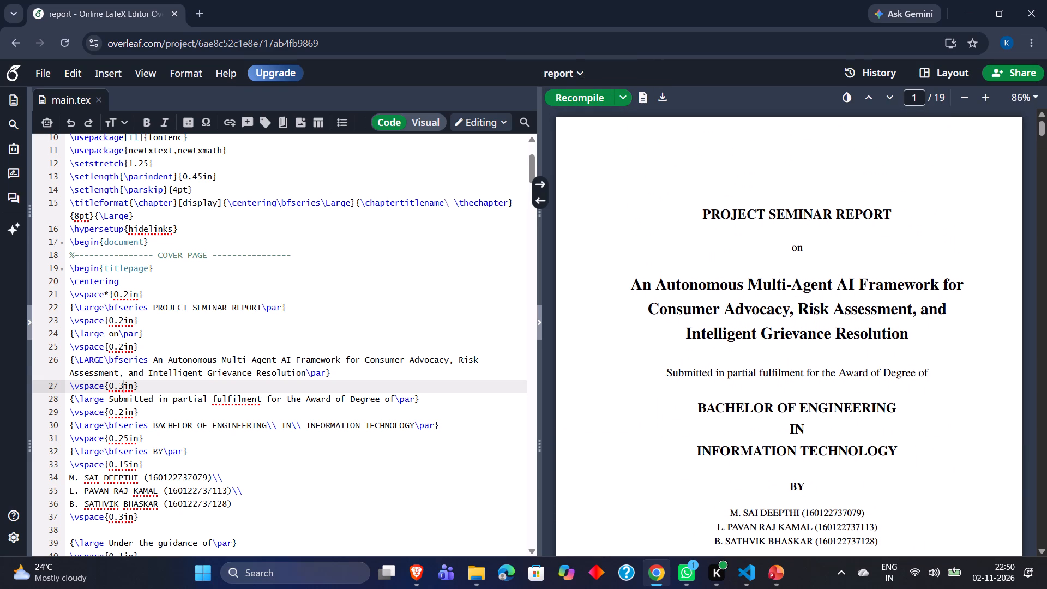
scroll(268, 410, down, 1)
scroll(268, 410, up, 2)
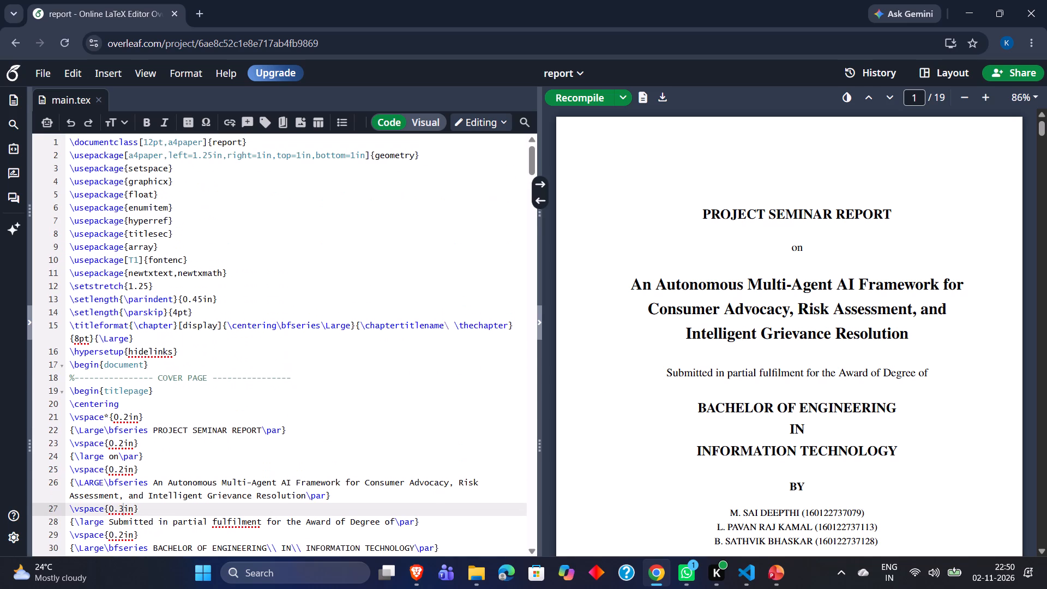
scroll(268, 410, down, 2)
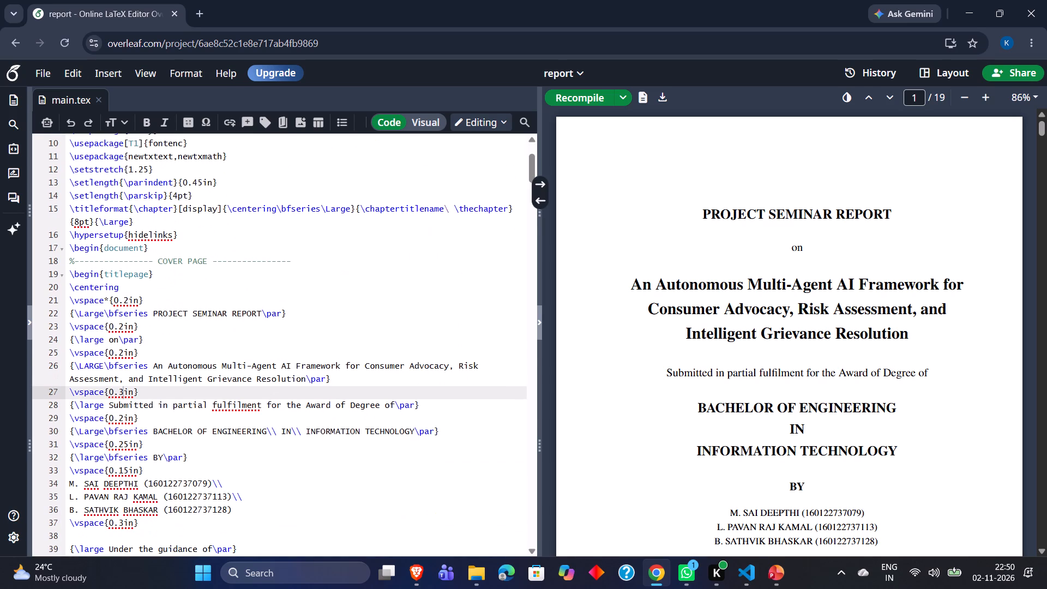
scroll(268, 410, down, 1)
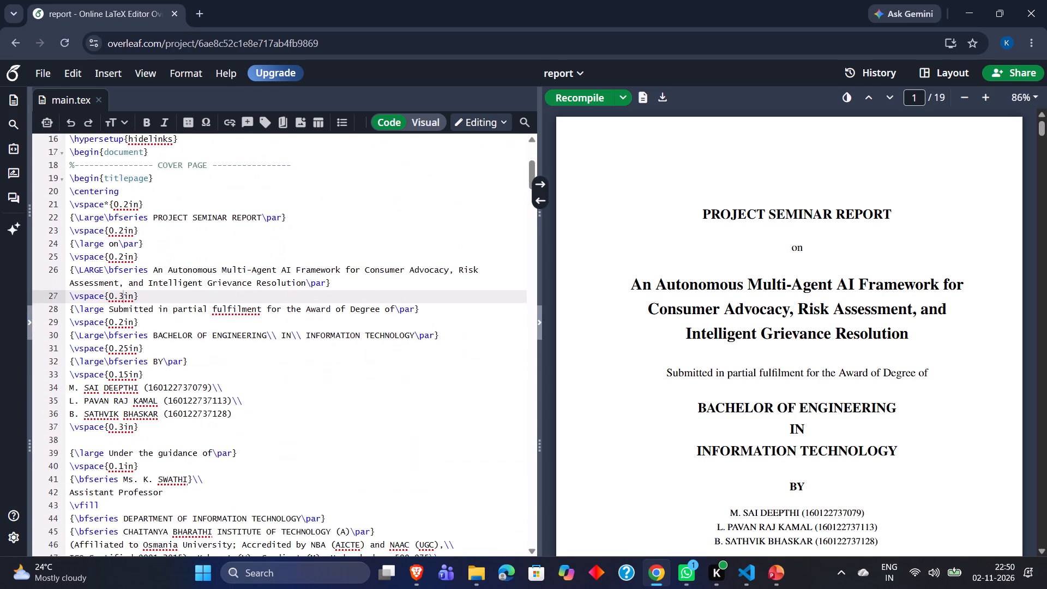
scroll(268, 410, down, 2)
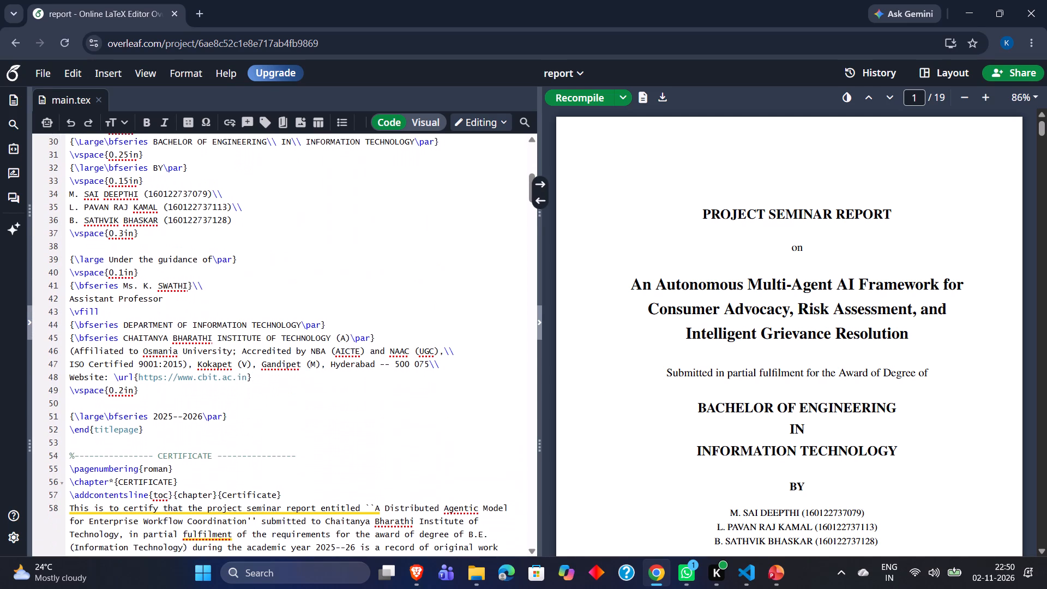
drag(147, 432, 76, 117)
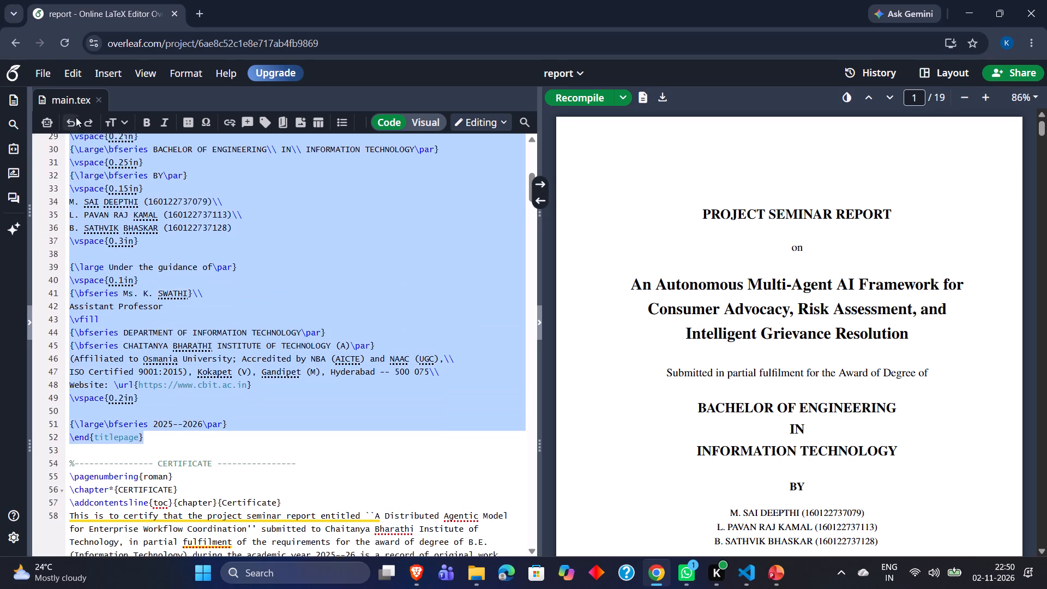
drag(76, 117, 59, 148)
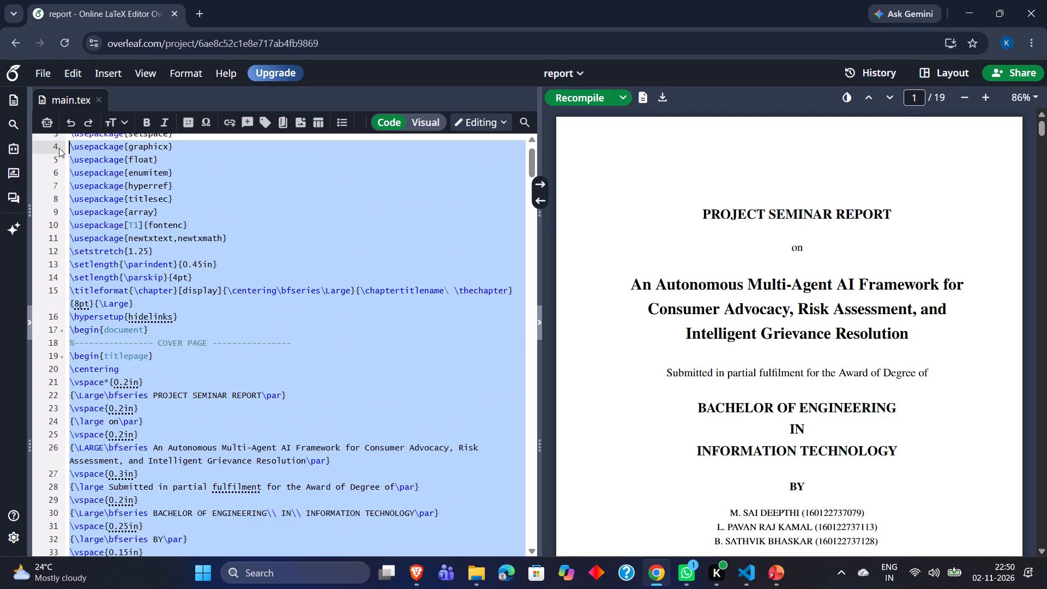
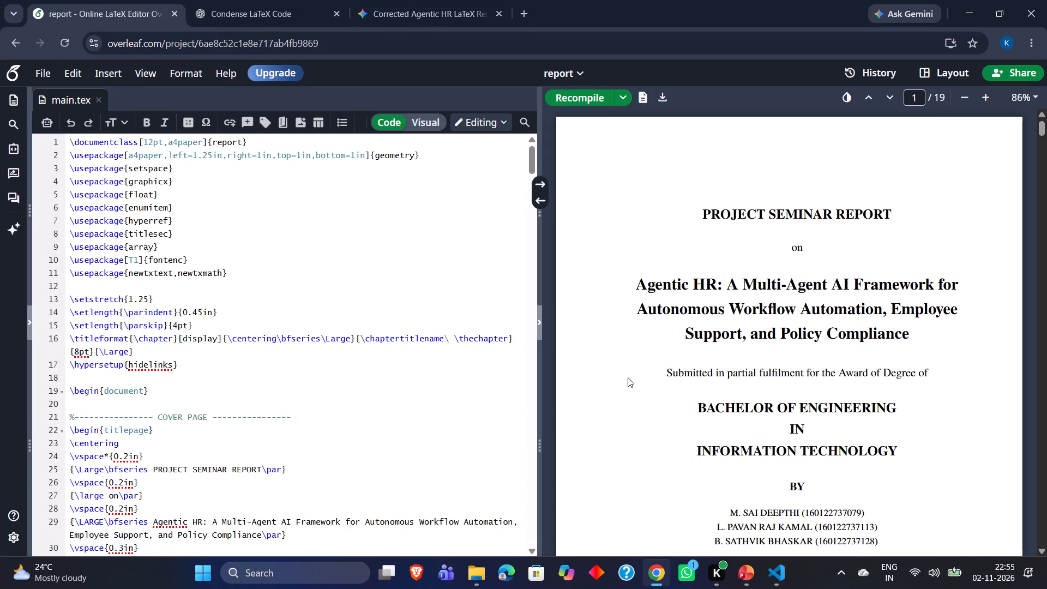
scroll(482, 395, down, 2)
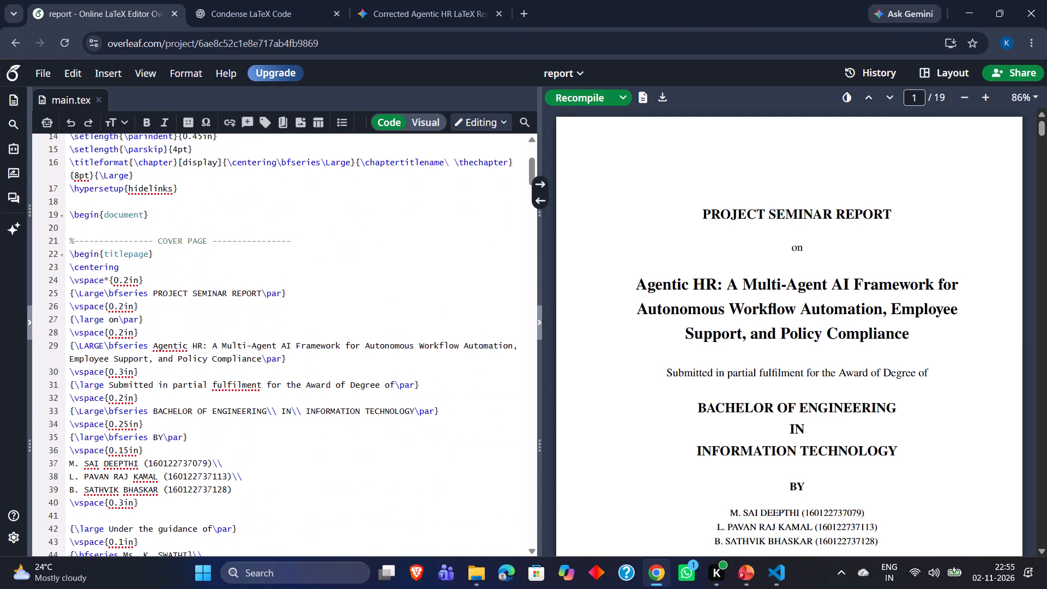
scroll(482, 395, down, 3)
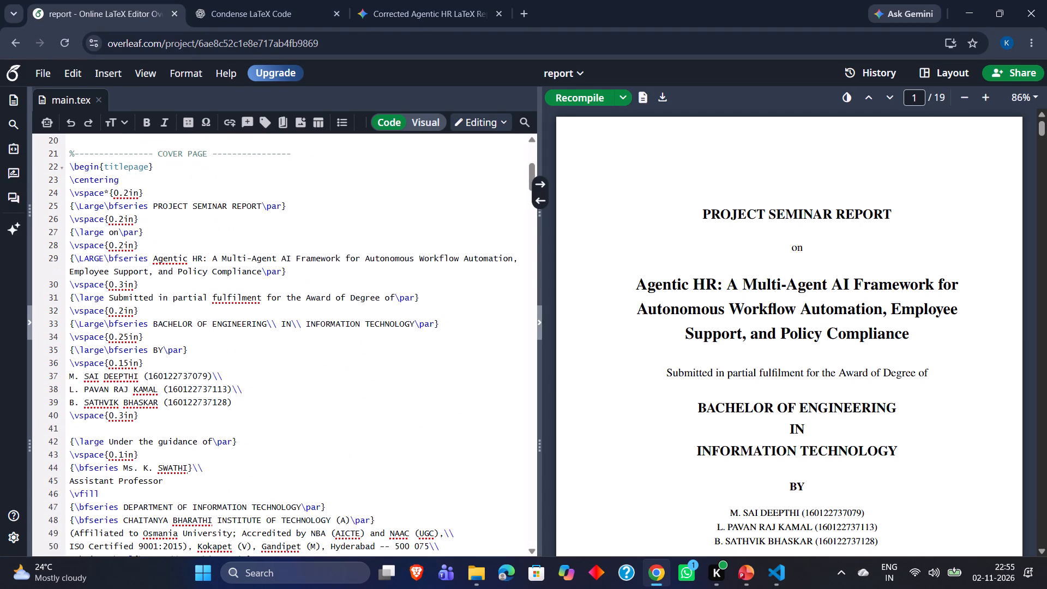
scroll(482, 395, down, 2)
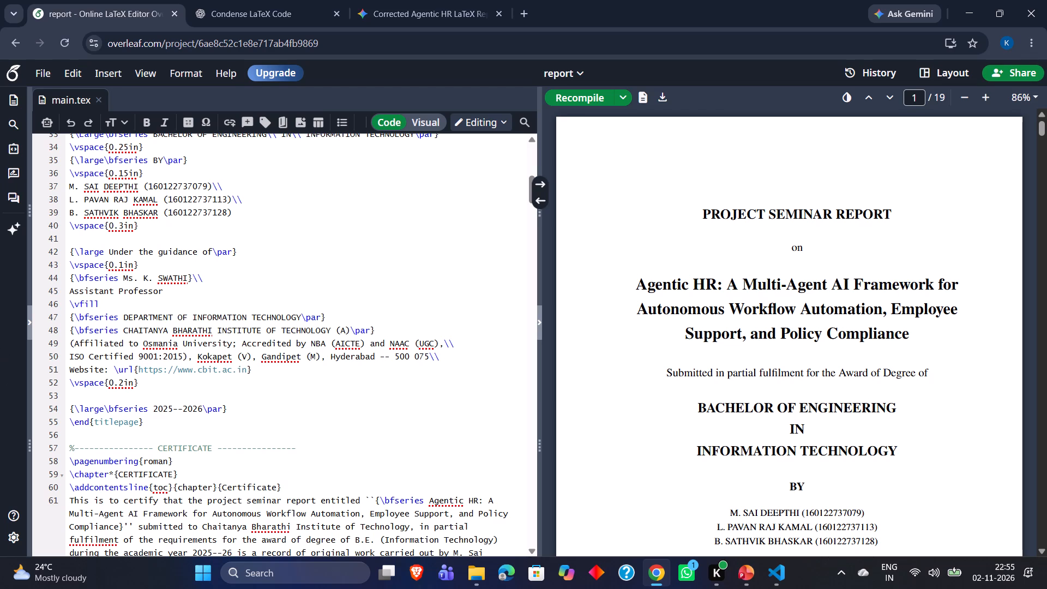
click(124, 380)
key(BackSpace)
key(1)
key(ctrl+apostrophe)
Recompile the report and check in the PDF preview which page the 2025–2026 line falls on.
click(592, 110)
click(595, 98)
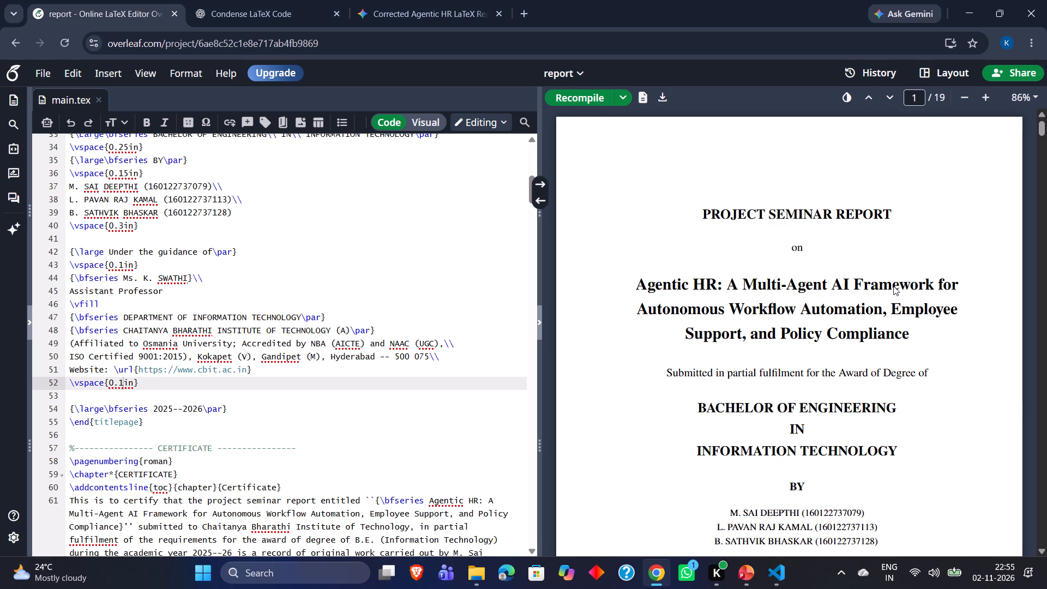
scroll(893, 286, down, 6)
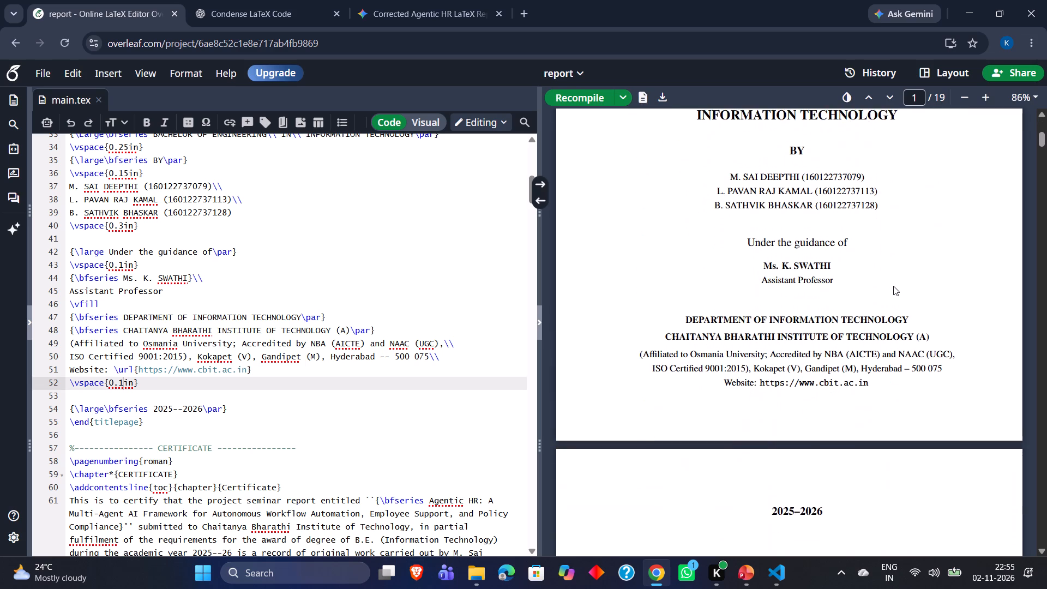
scroll(893, 286, down, 1)
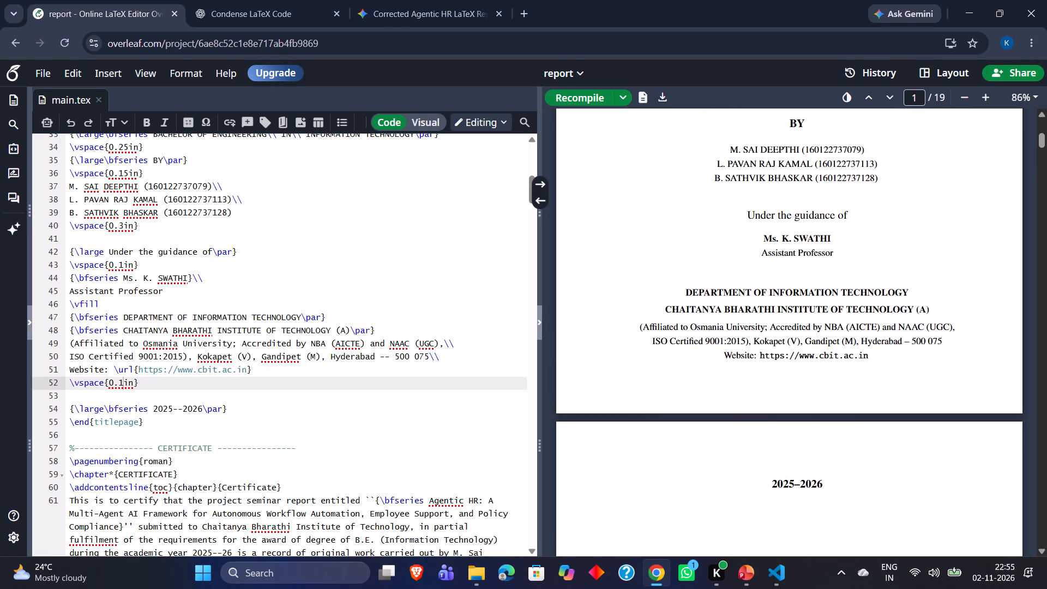
Comment out the \vspace{0.1in} line between the website and the 2025--2026 line on the cover page.
drag(140, 382, 86, 382)
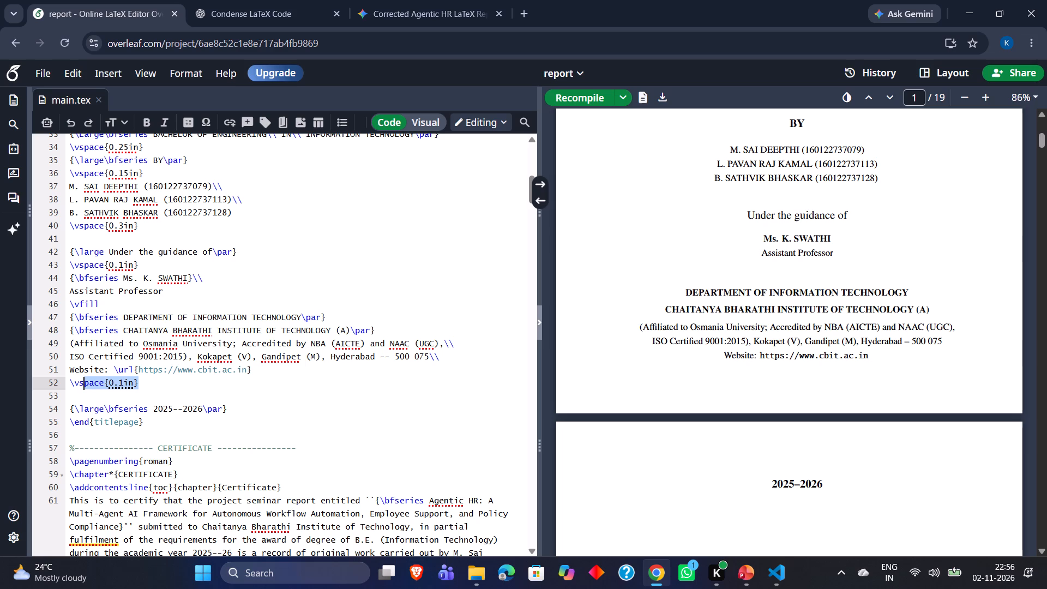
drag(86, 382, 69, 381)
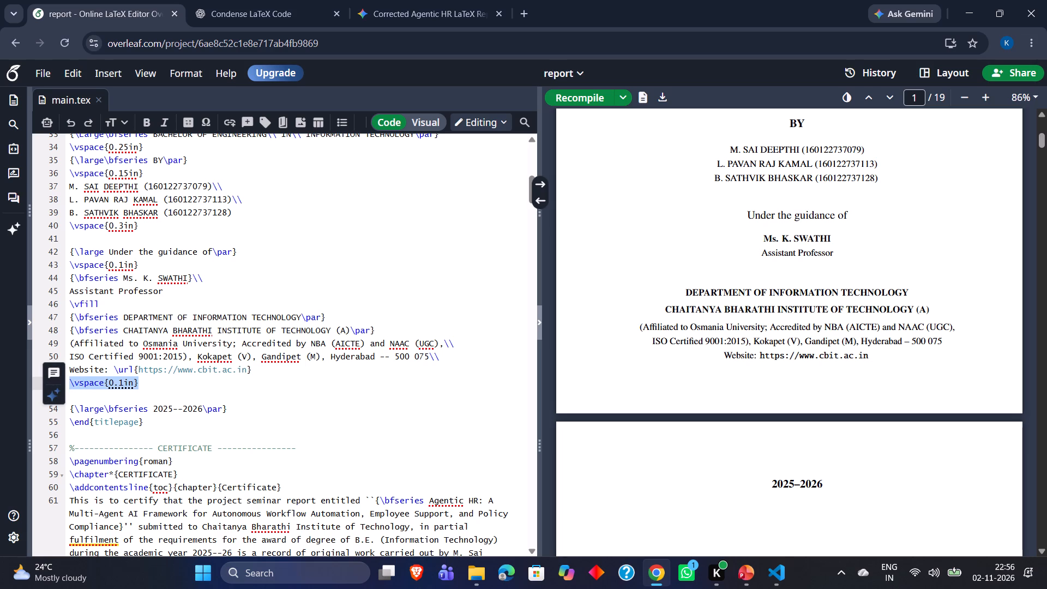
key(ctrl+slash)
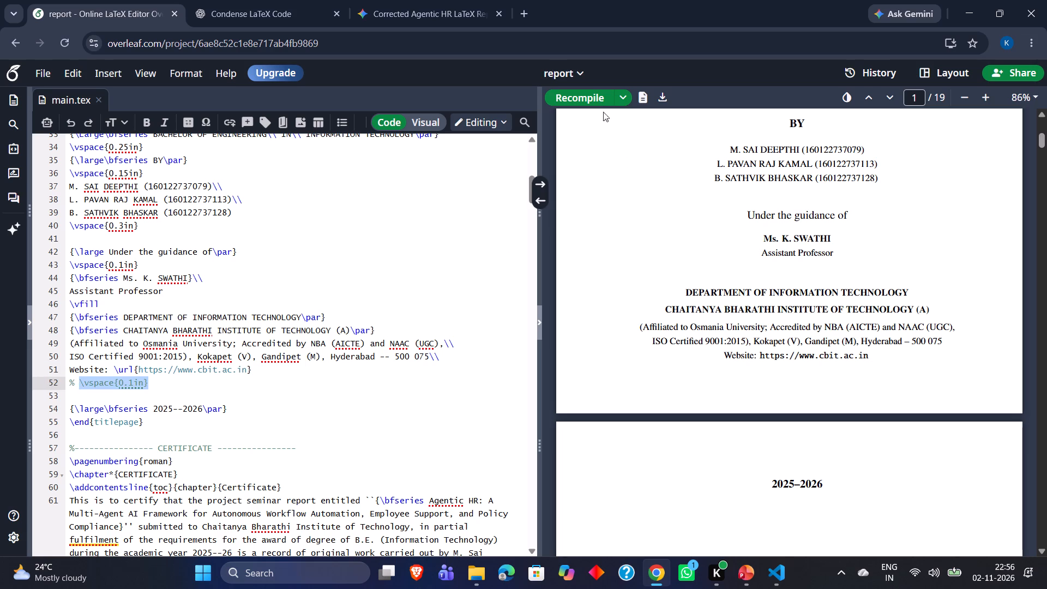
Recompile the report and check the cover page and the following certificate page in the PDF preview.
click(588, 97)
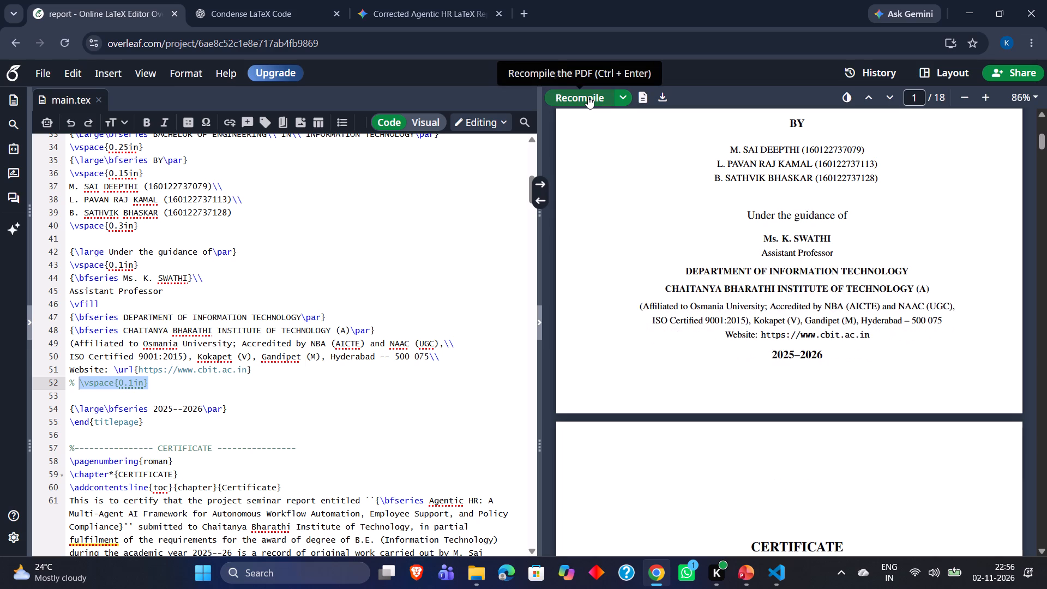
scroll(729, 223, up, 1)
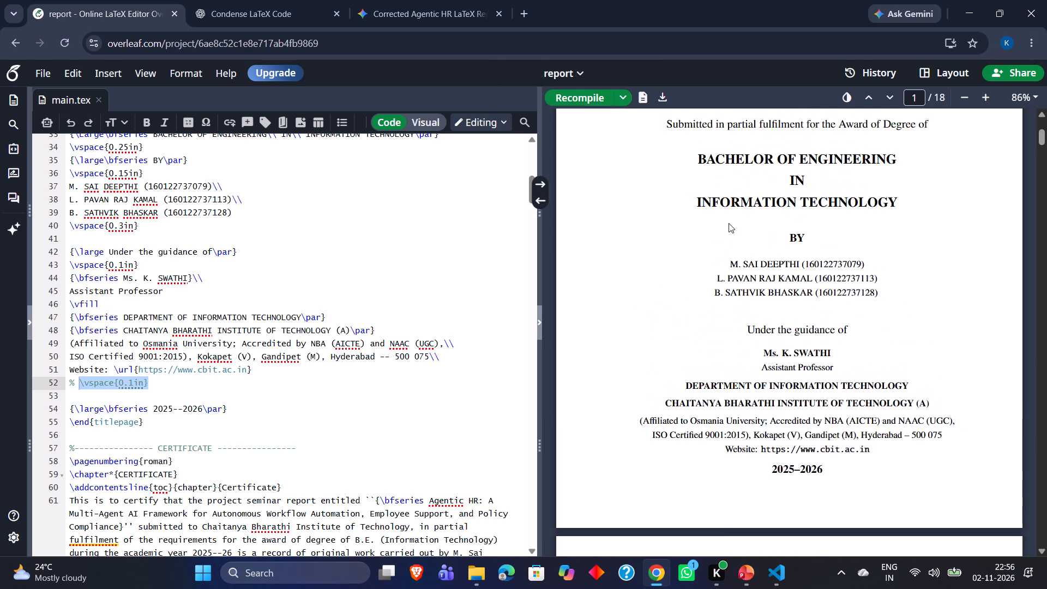
scroll(729, 223, down, 4)
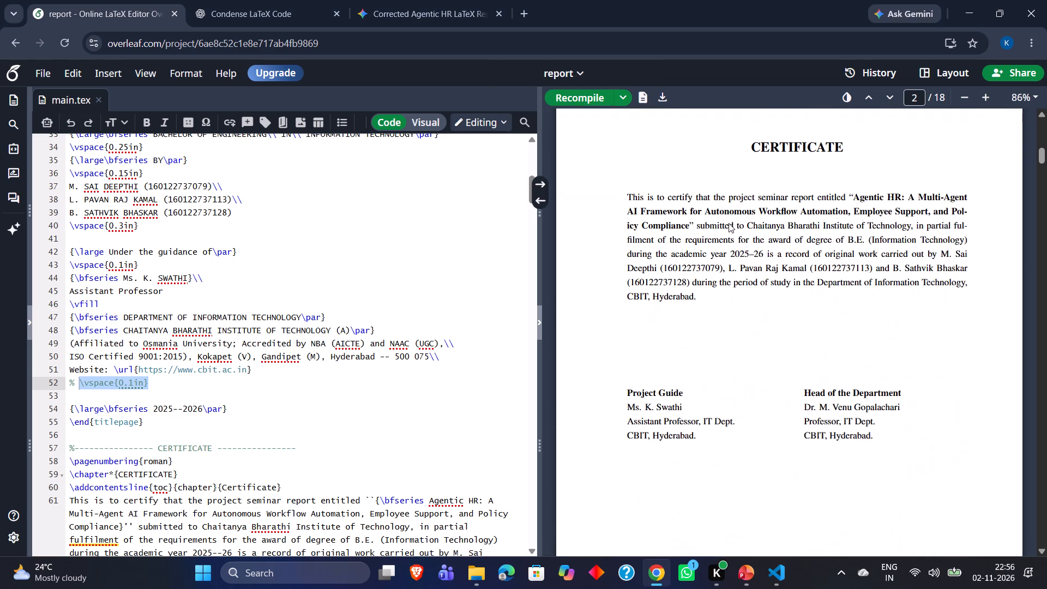
scroll(729, 223, up, 9)
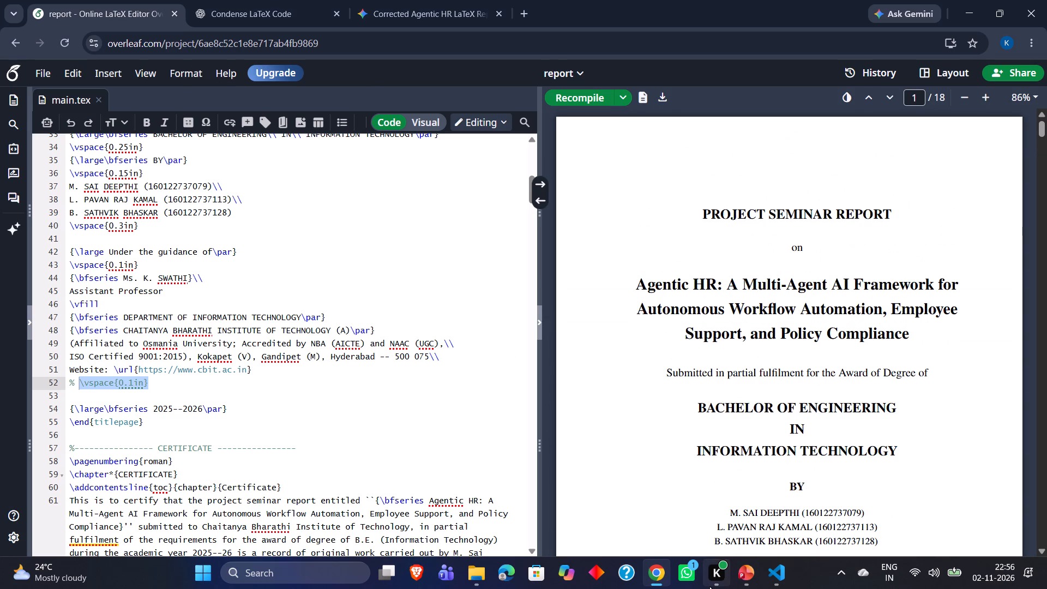
Switch to the recovered Review-2-217.pptx in PowerPoint and select the entire project title on the first slide.
click(740, 579)
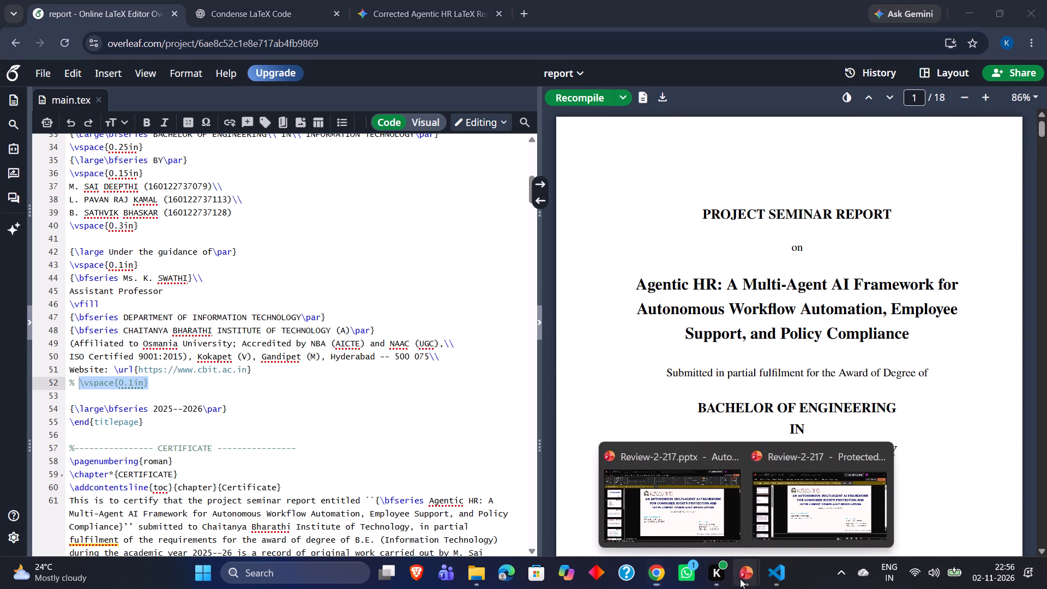
click(724, 508)
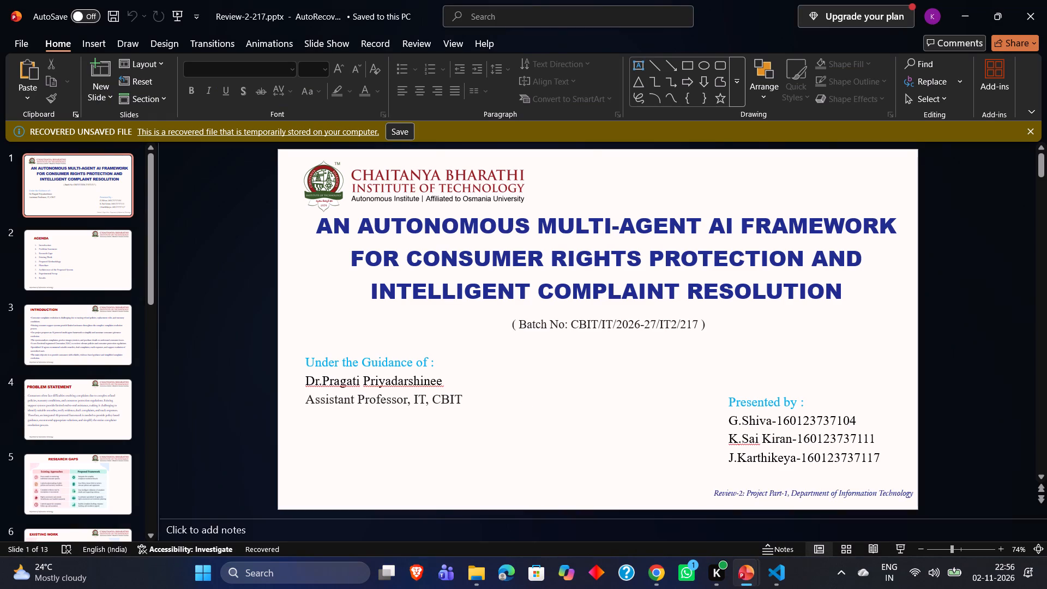
drag(324, 223, 525, 255)
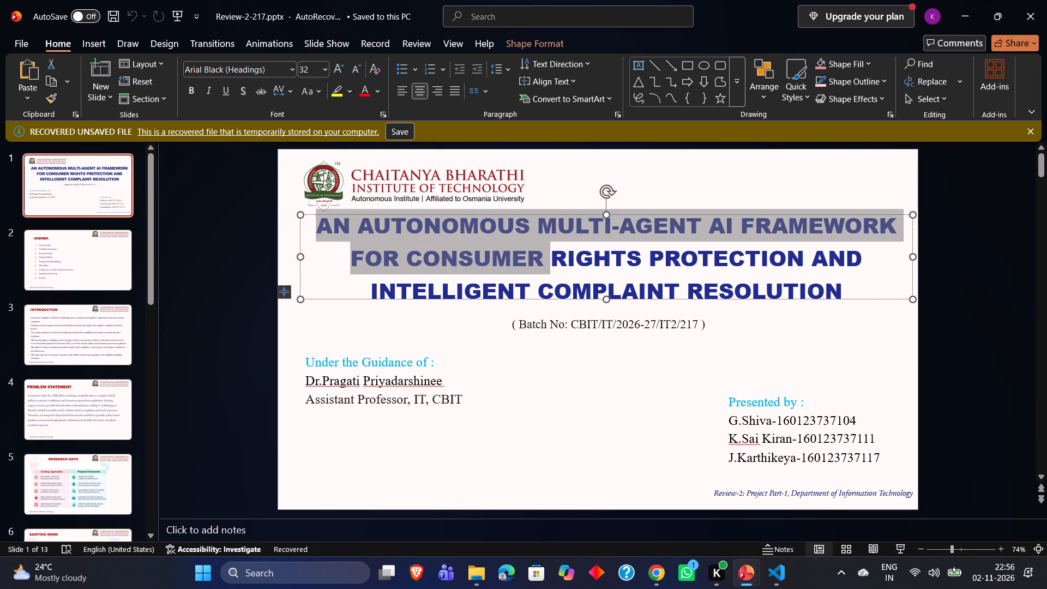
drag(525, 255, 783, 292)
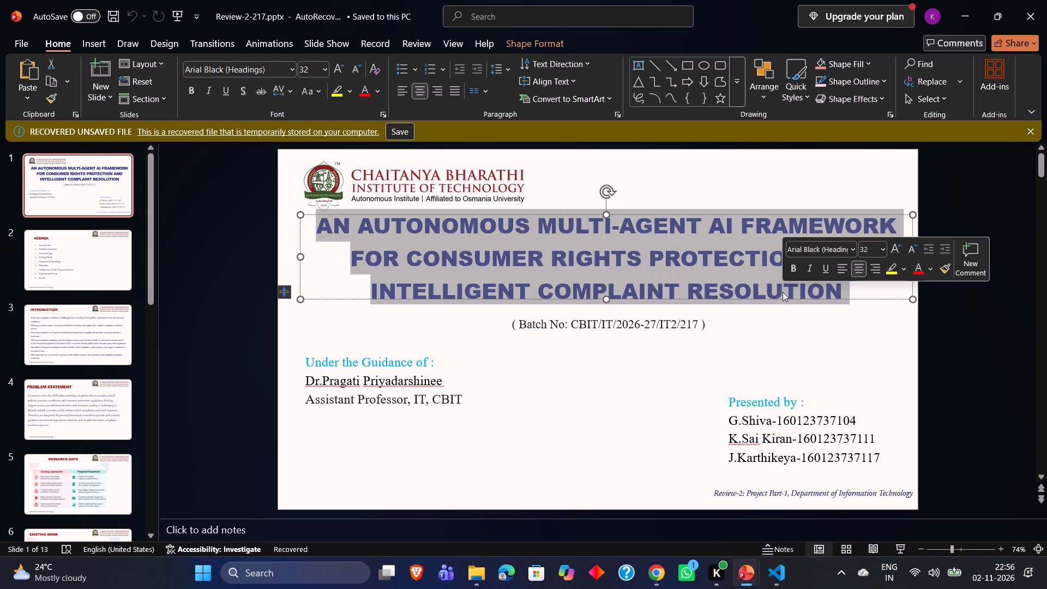
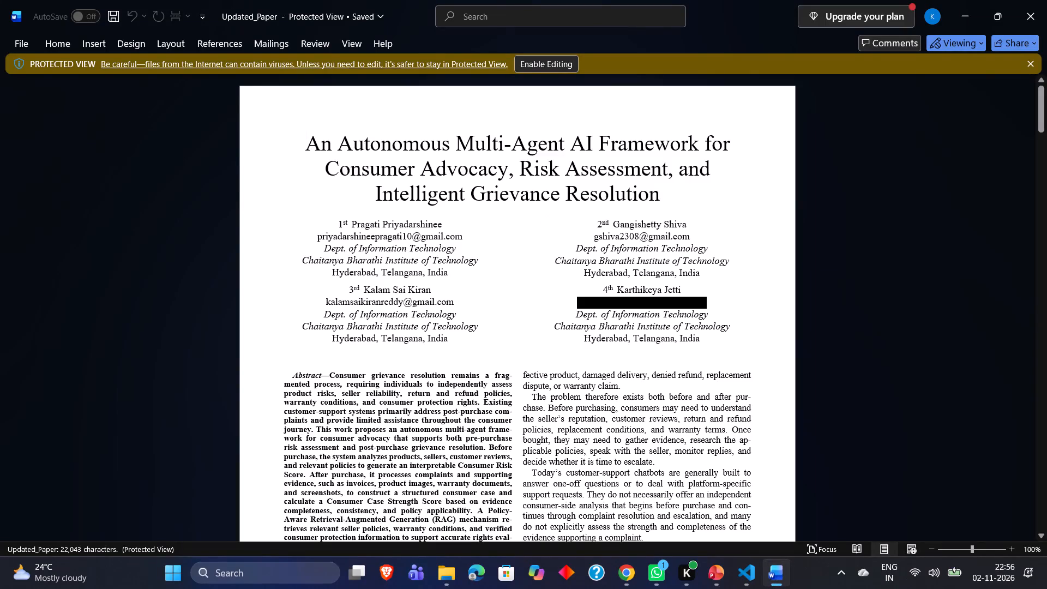
Copy the full three-line paper title at the top of the Updated_Paper document.
drag(309, 141, 636, 191)
key(ctrl+c)
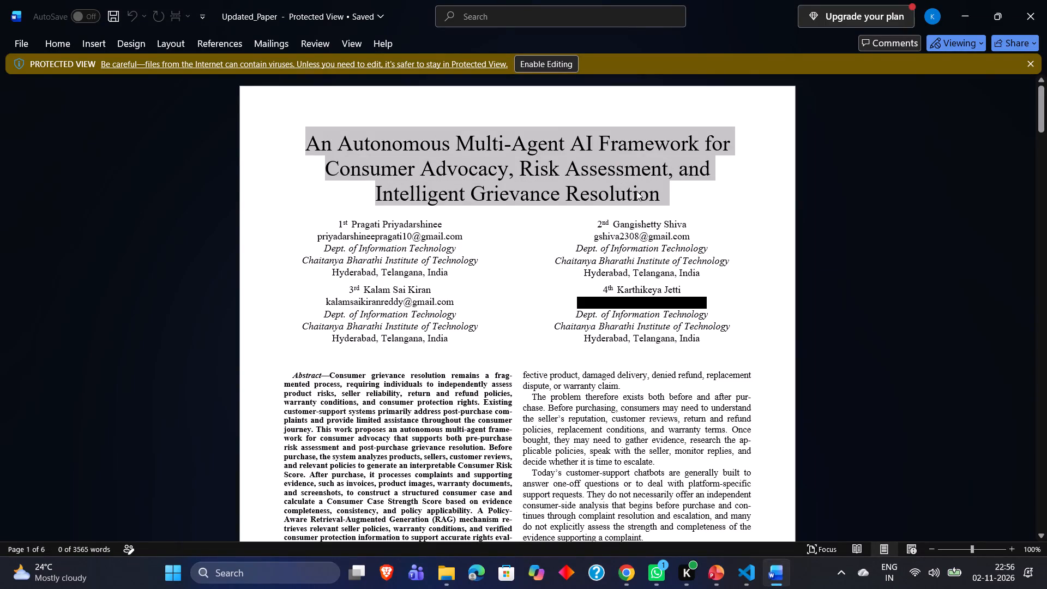
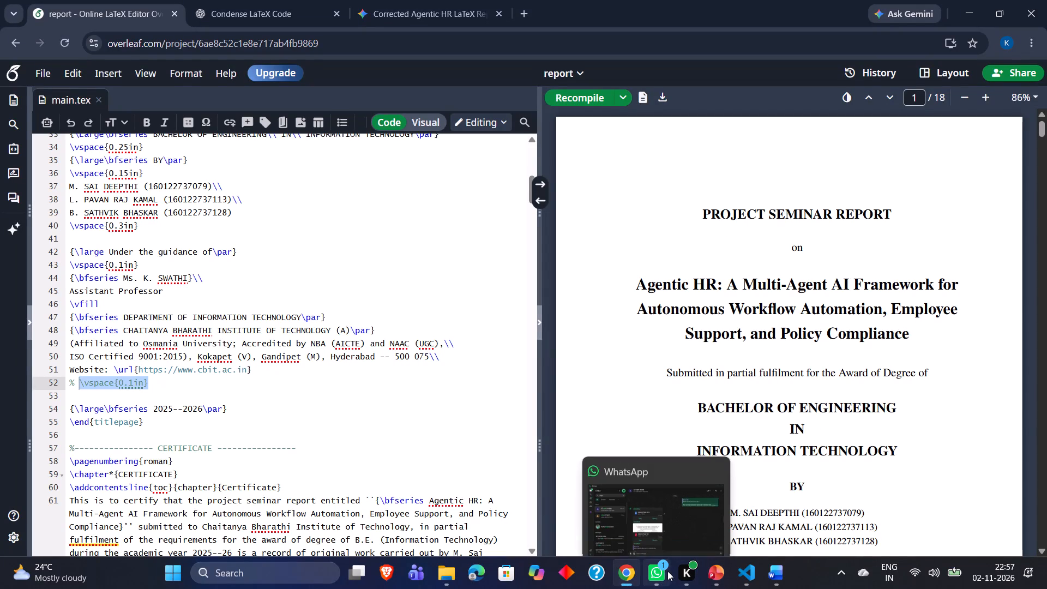
Replace the cover page title with the copied "An Autonomous Multi-Agent AI Framework for Consumer Advocacy, Risk Assessment, and Intelligent Grievance Resolution".
click(719, 459)
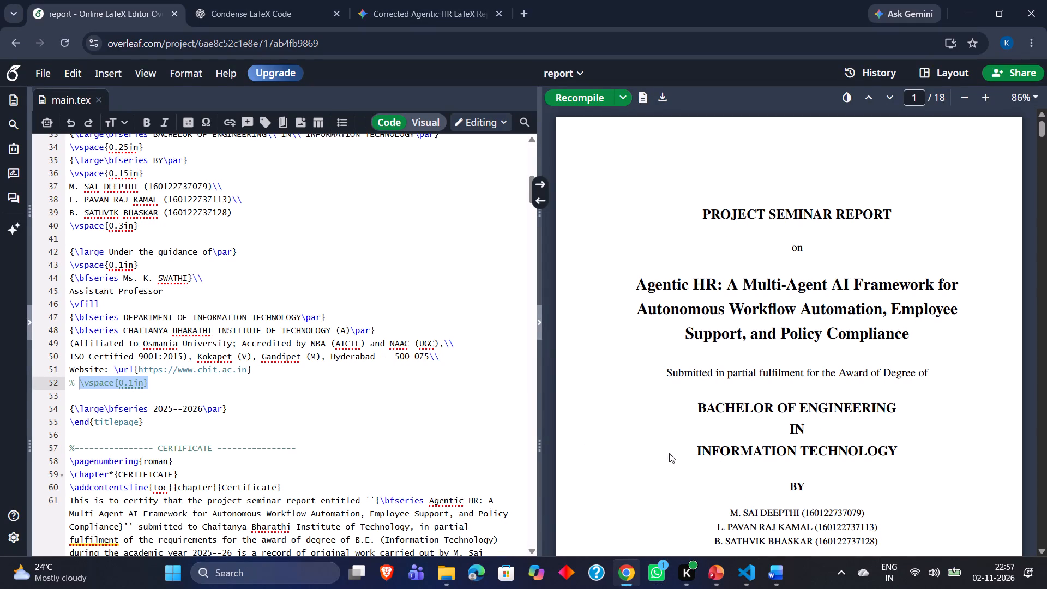
scroll(224, 367, up, 2)
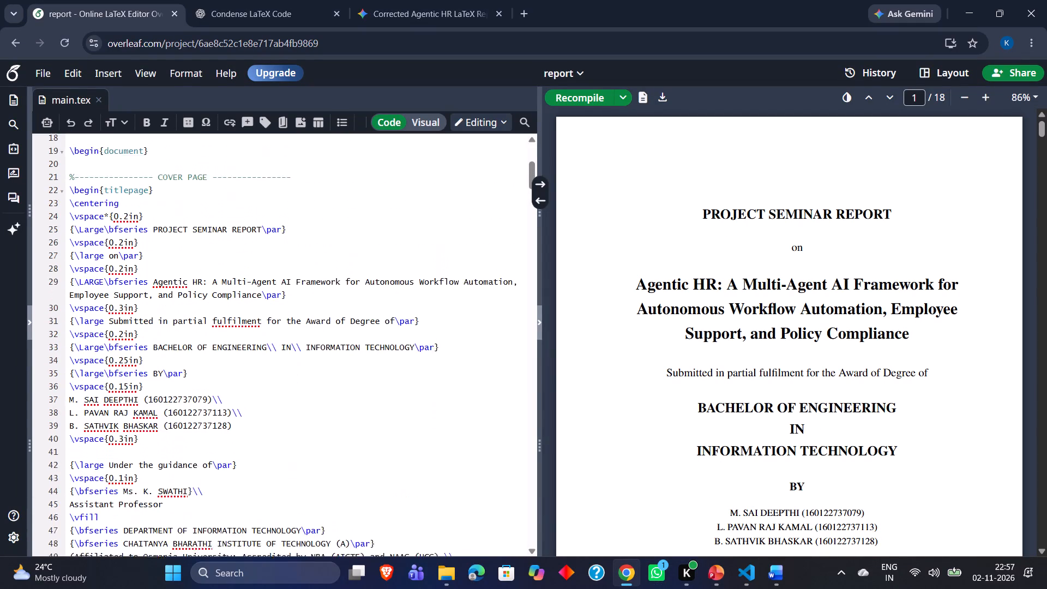
scroll(224, 367, up, 1)
scroll(224, 367, down, 2)
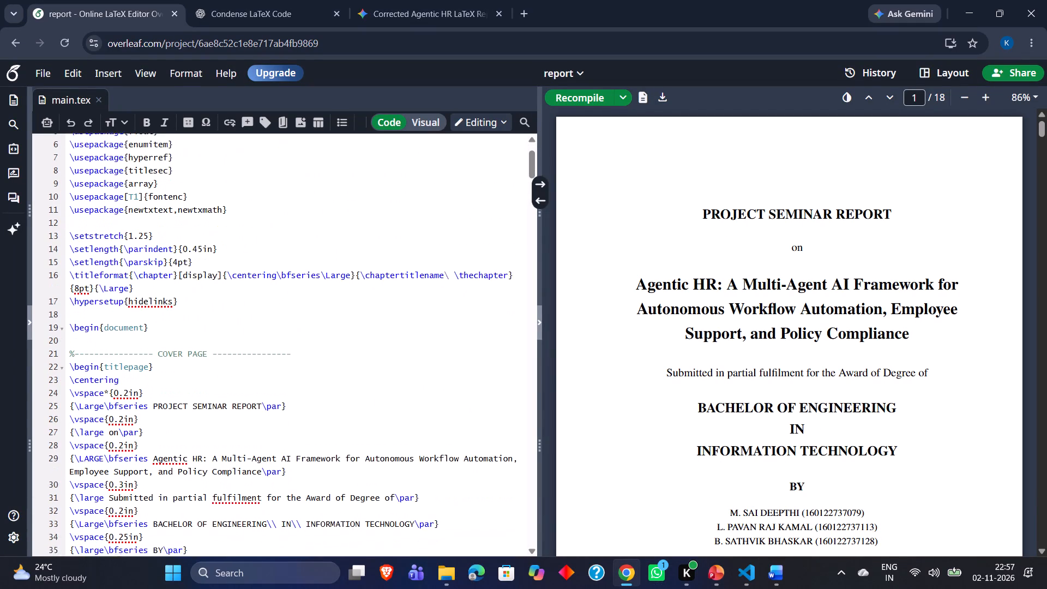
scroll(224, 367, down, 1)
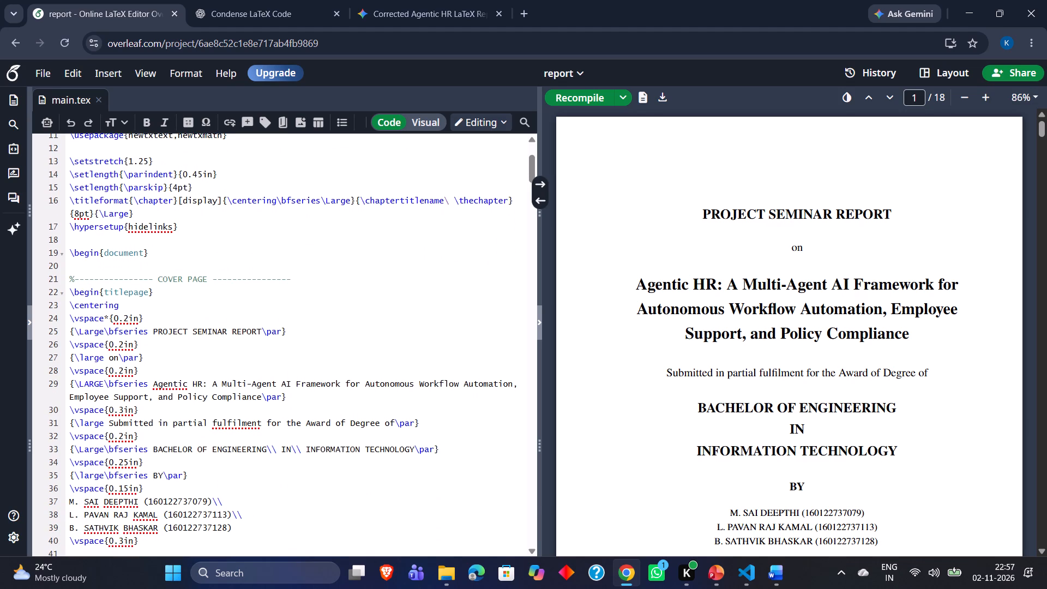
drag(153, 383, 259, 394)
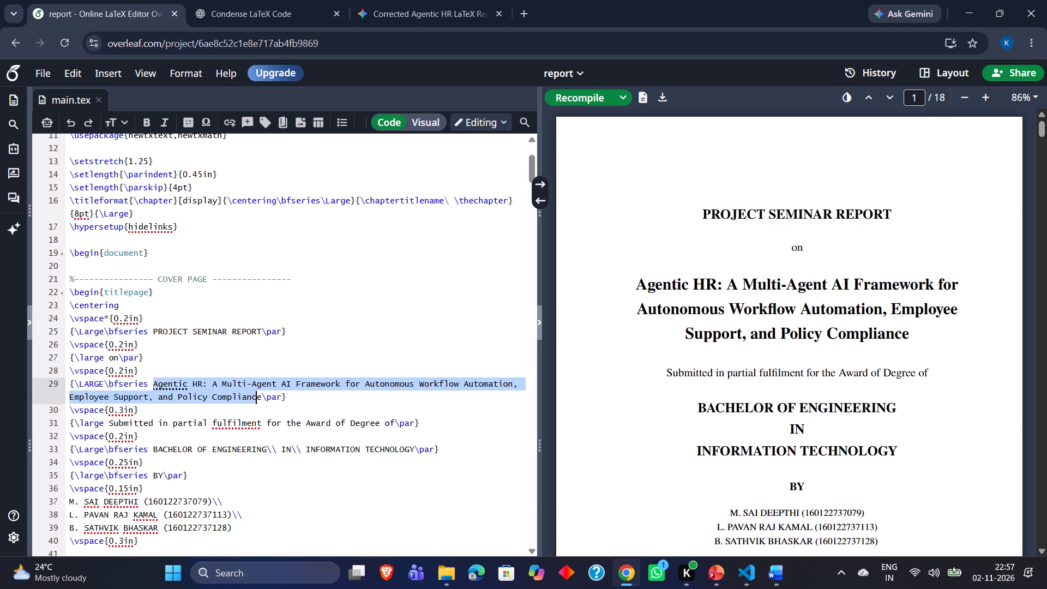
drag(259, 394, 262, 392)
key(ctrl+v)
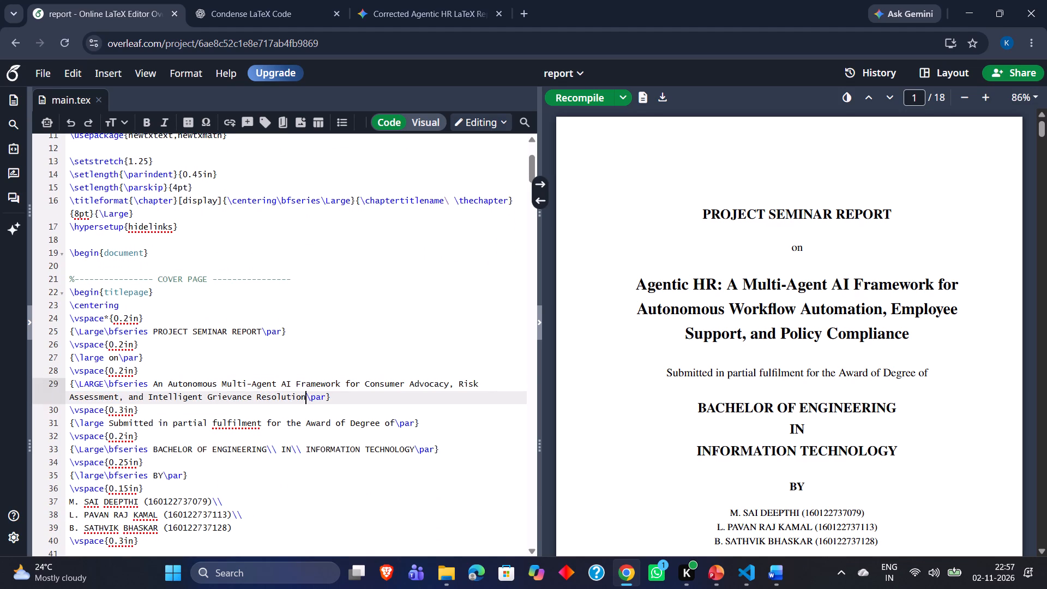
Replace the first student's name under BY on the cover page with the first team member's initial and name.
scroll(262, 392, down, 3)
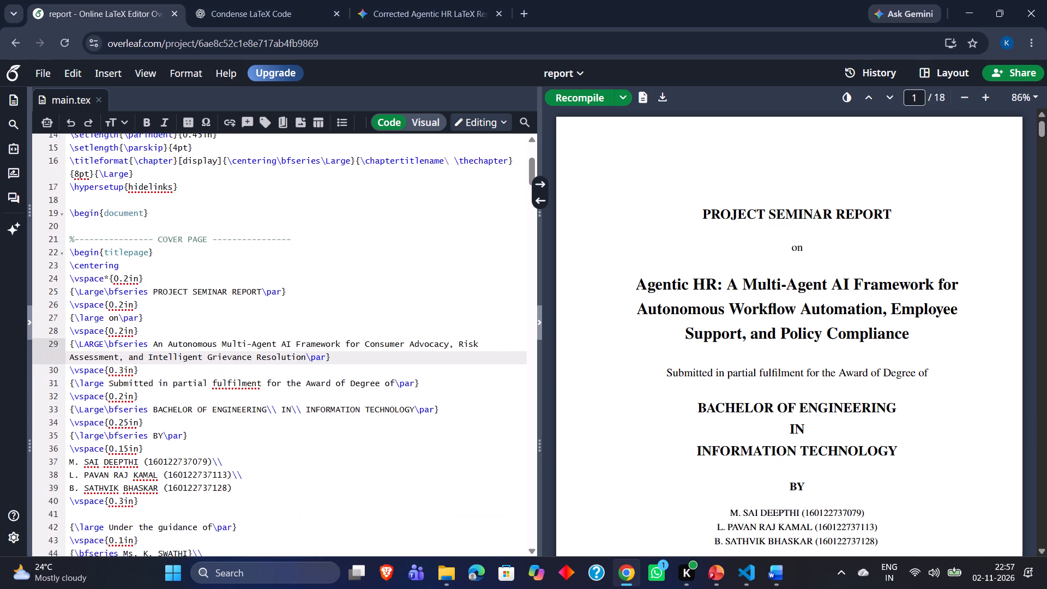
scroll(262, 392, down, 2)
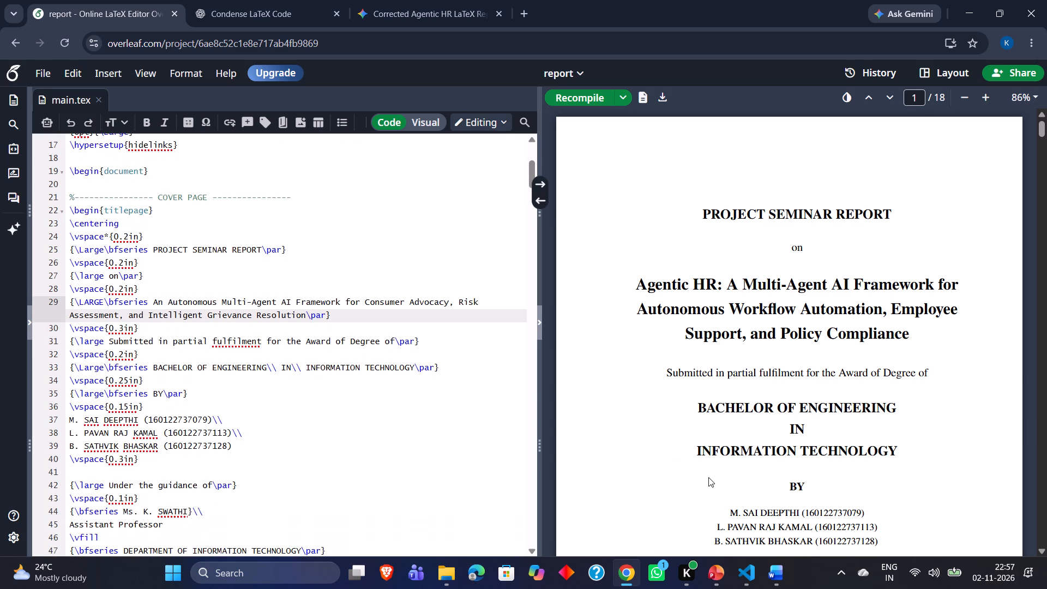
scroll(708, 477, down, 1)
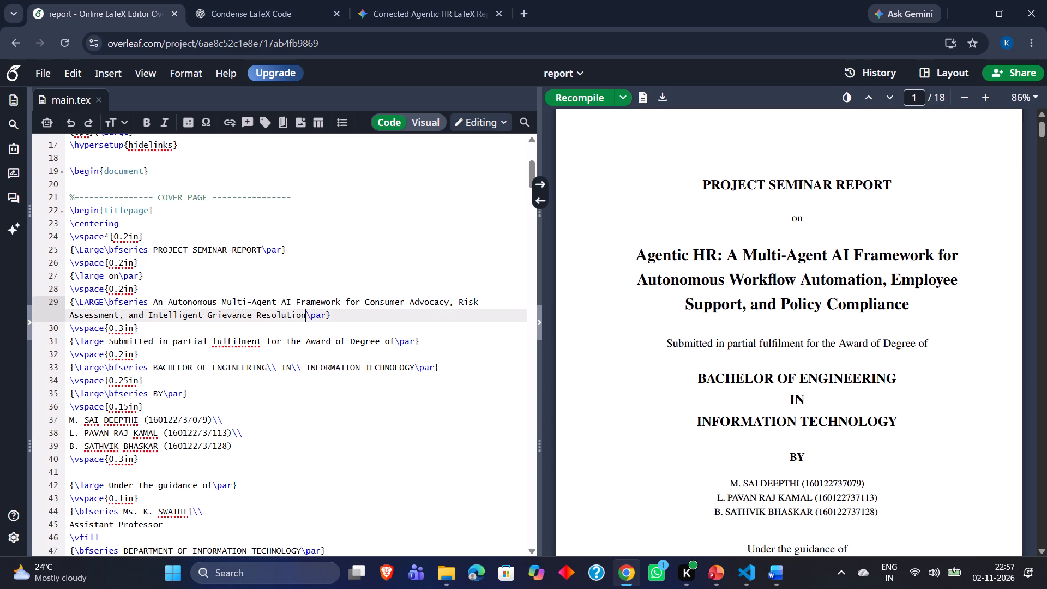
drag(68, 419, 141, 417)
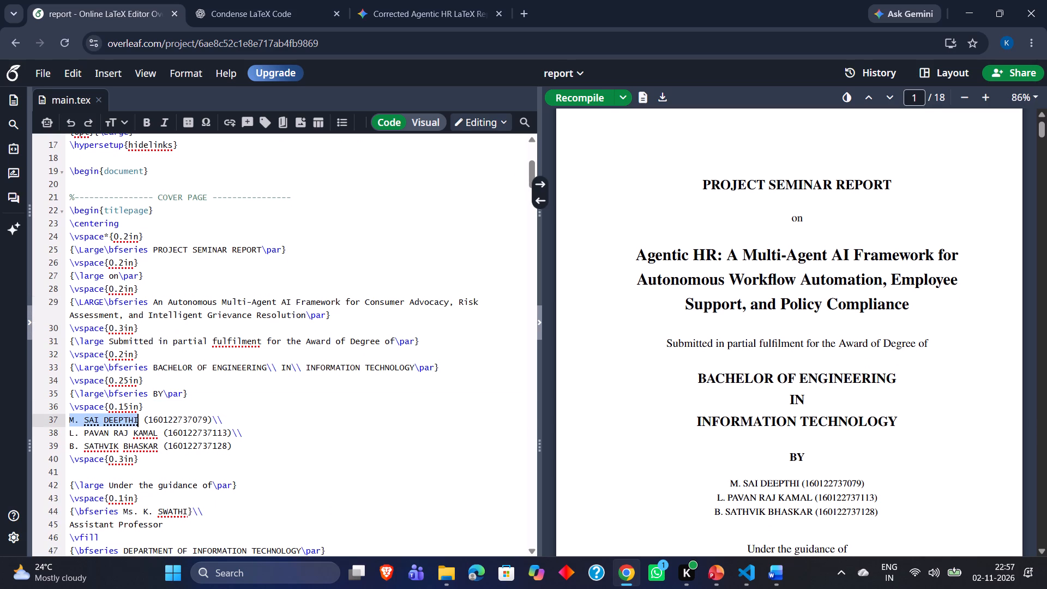
key(BackSpace)
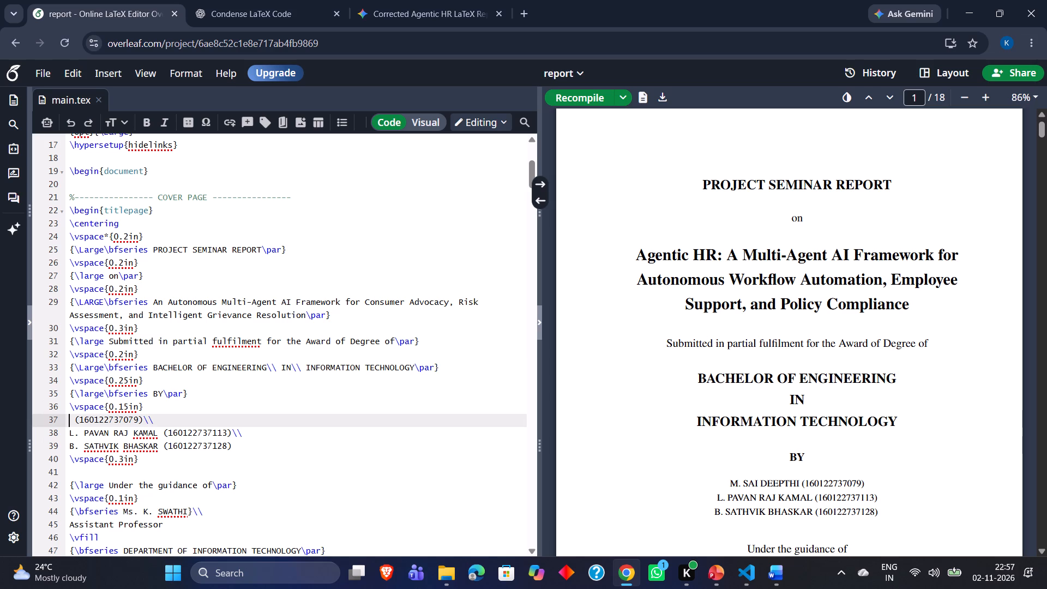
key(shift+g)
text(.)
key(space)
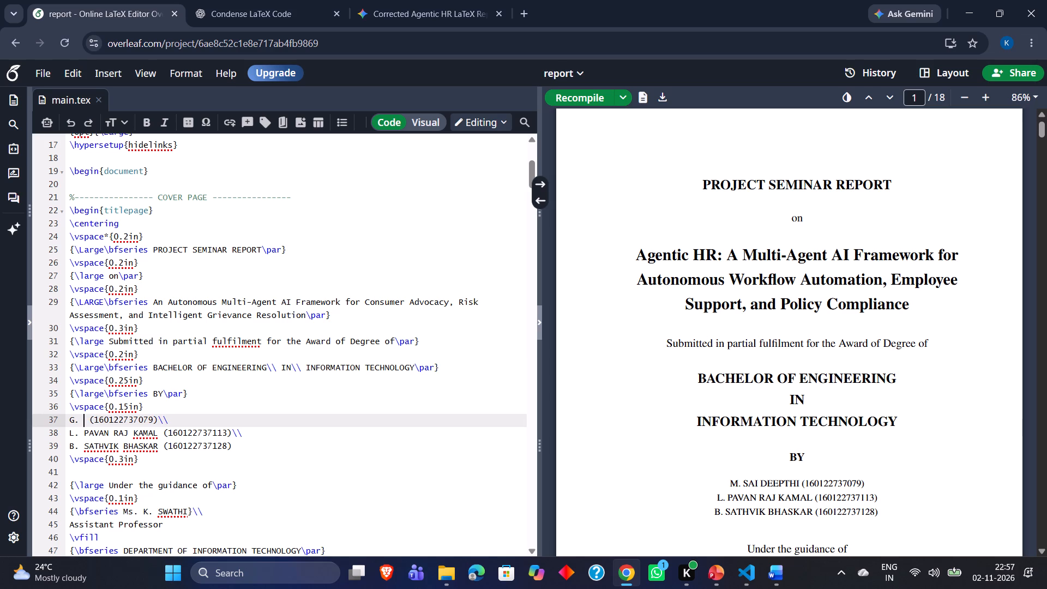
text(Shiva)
Replace the second student's initial and name on the cover page with the second team member's, capitalising each part of the name.
click(75, 432)
key(BackSpace)
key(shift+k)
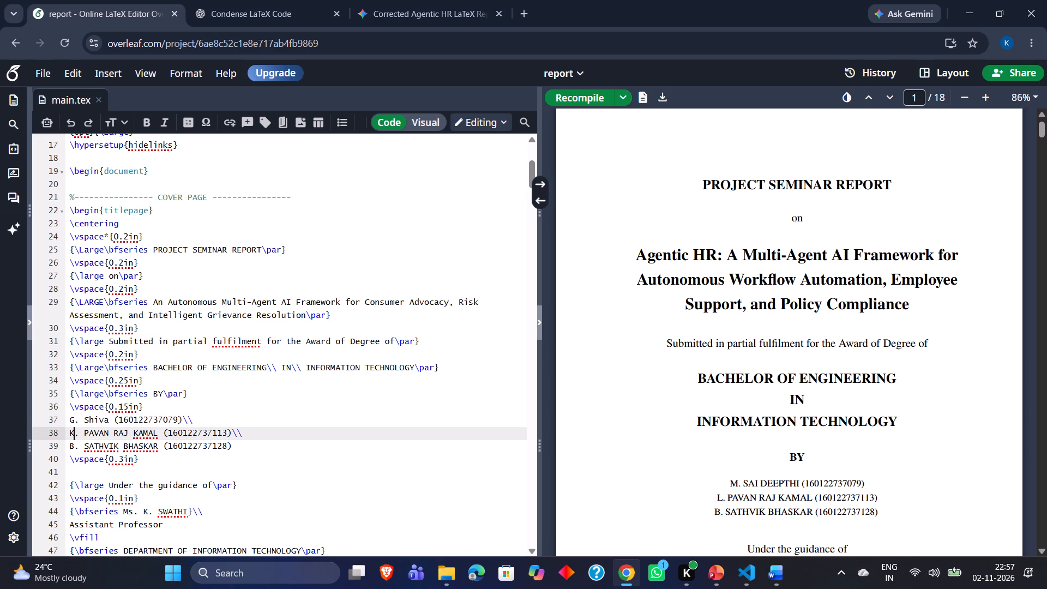
drag(85, 431, 158, 435)
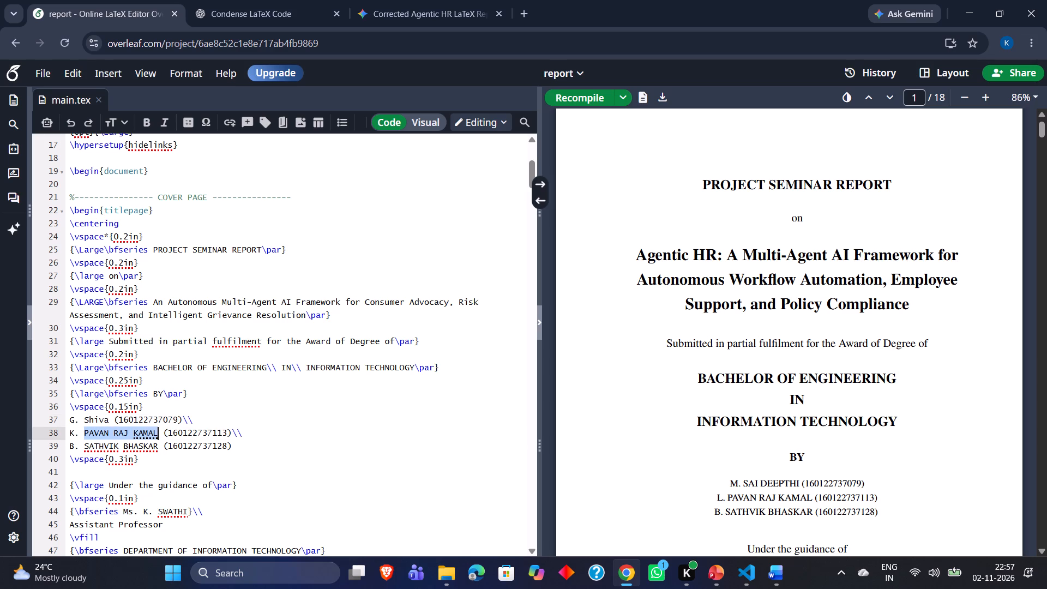
drag(158, 435, 157, 435)
key(BackSpace)
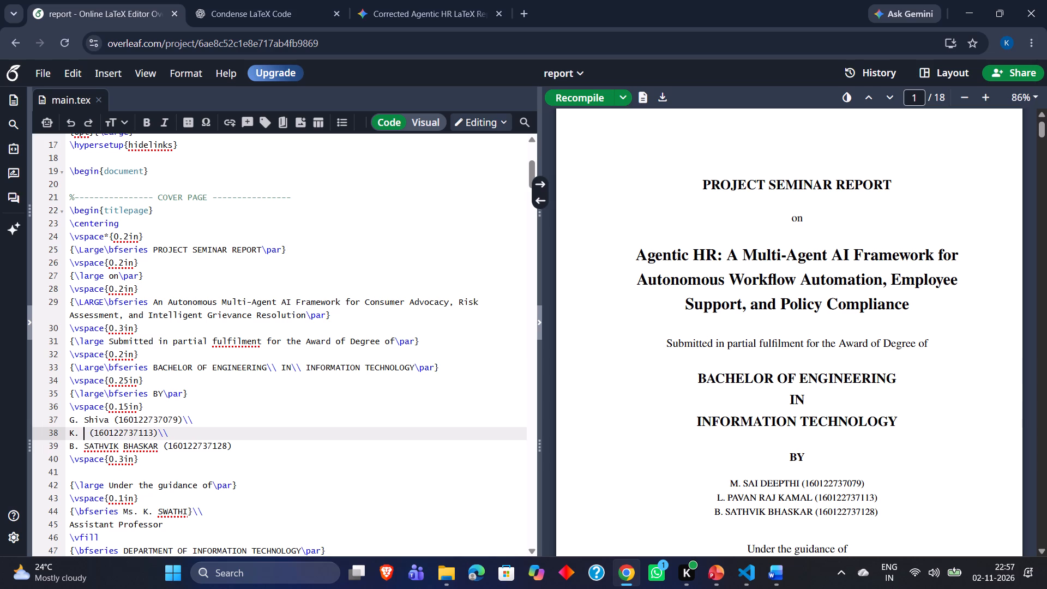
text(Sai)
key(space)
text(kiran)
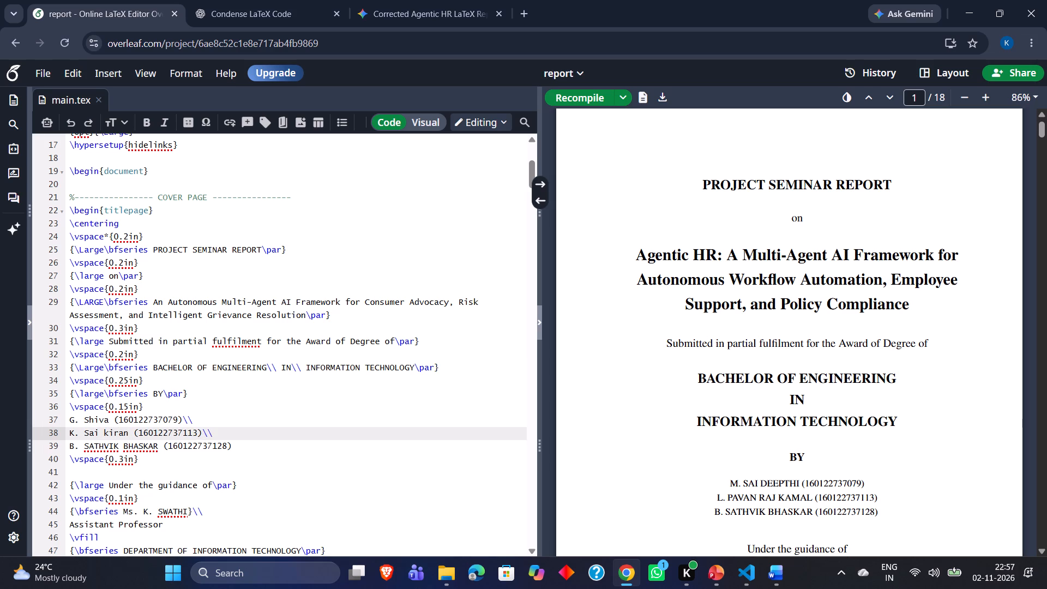
click(109, 434)
key(BackSpace)
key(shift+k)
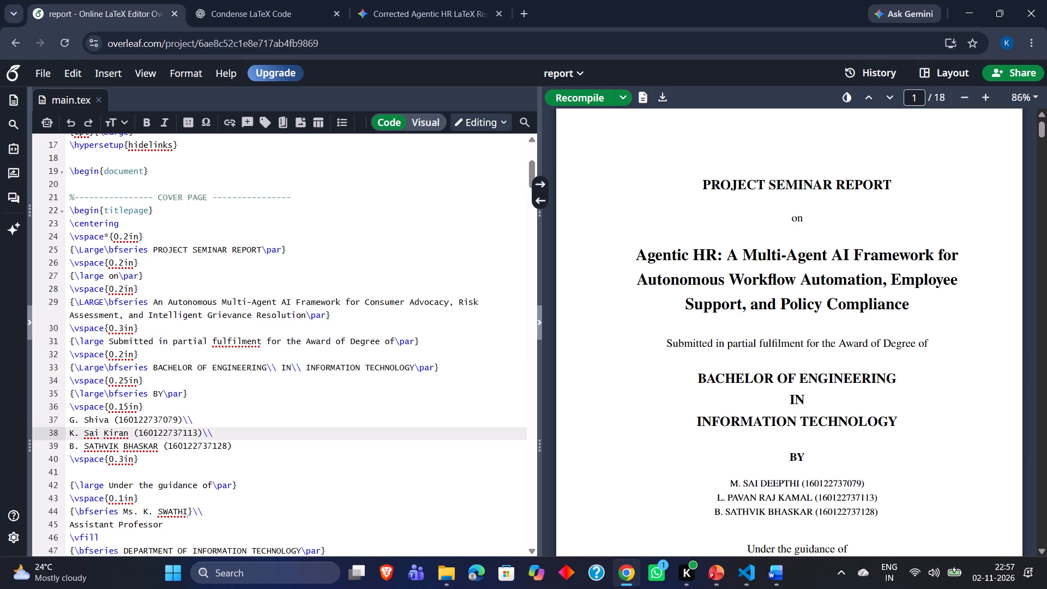
Replace the third student's initial and name on the cover page with the third team member's.
click(74, 445)
key(BackSpace)
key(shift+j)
drag(84, 446, 118, 446)
drag(118, 446, 157, 446)
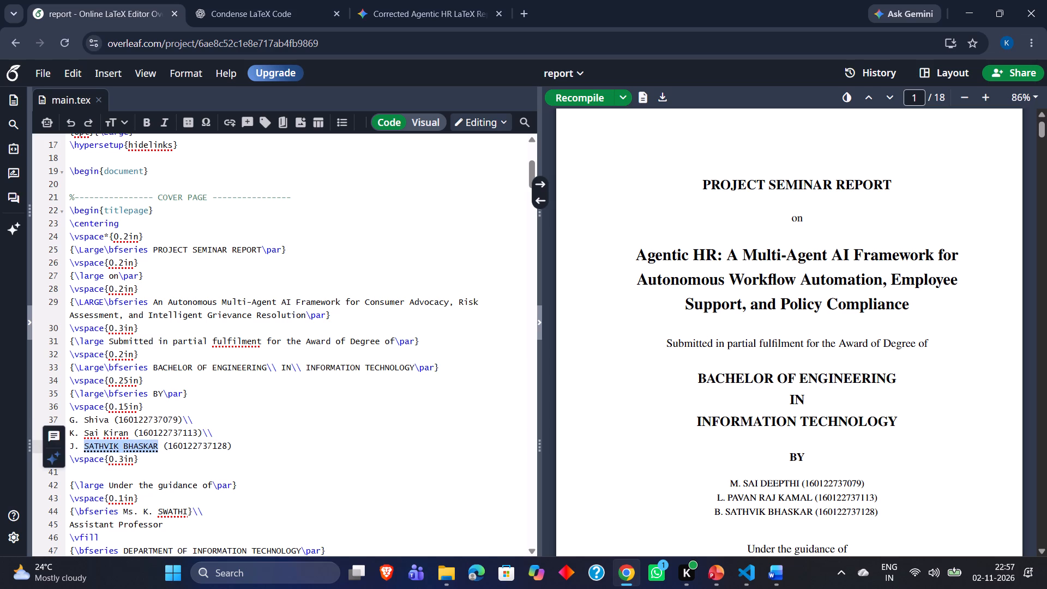
key(BackSpace)
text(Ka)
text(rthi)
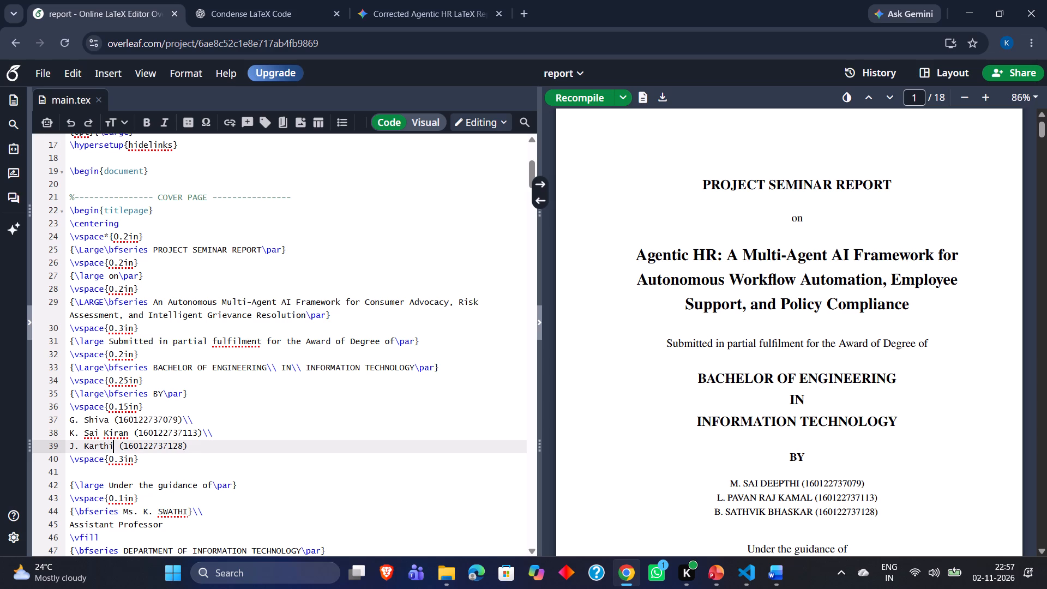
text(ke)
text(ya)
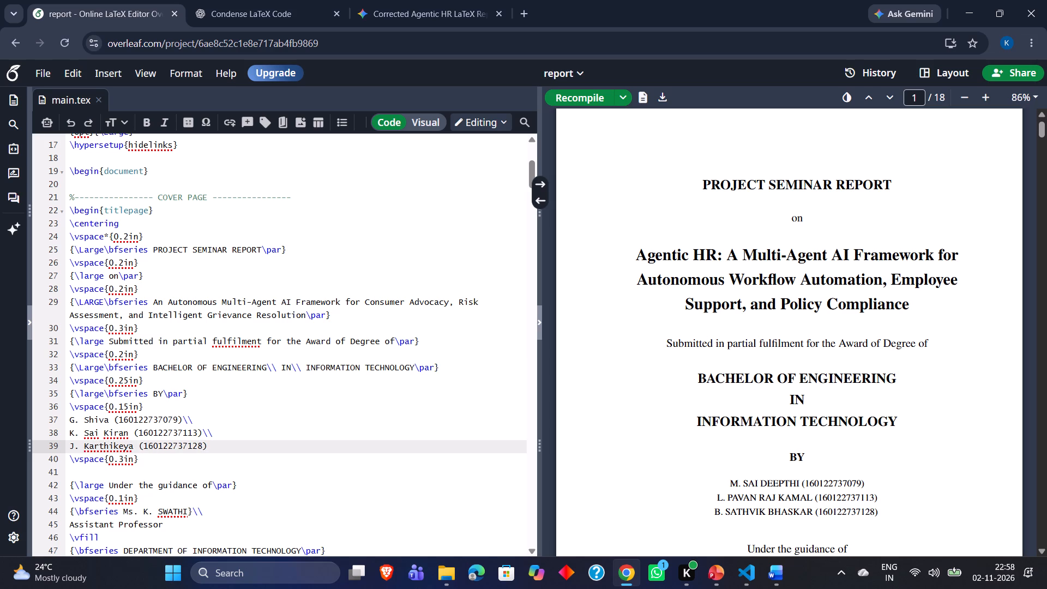
Set the year digits in all three students' roll numbers on the cover page to 23.
click(146, 416)
key(BackSpace)
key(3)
click(167, 431)
key(BackSpace)
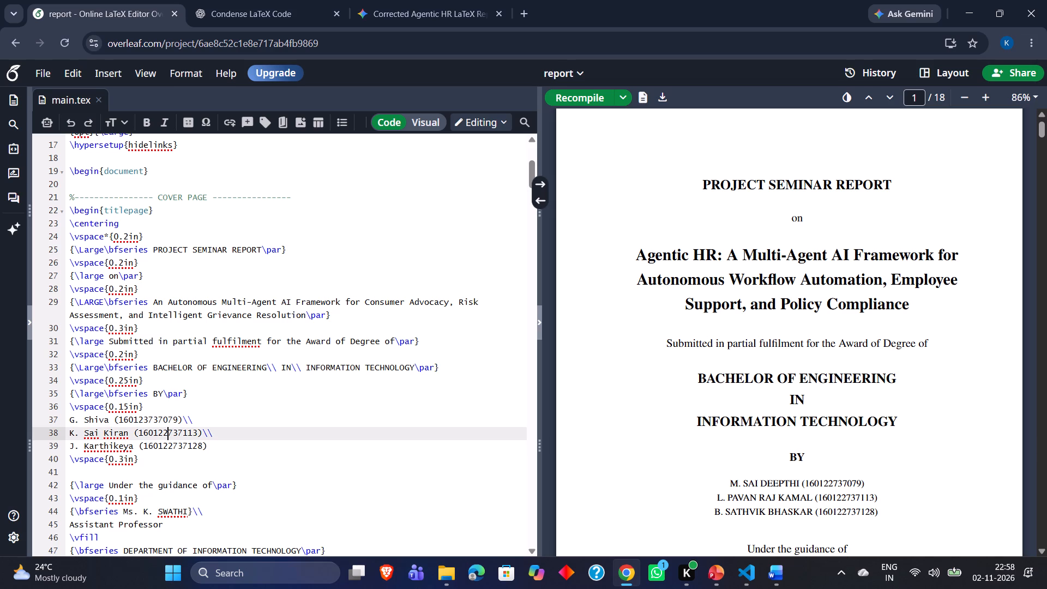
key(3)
click(172, 442)
key(BackSpace)
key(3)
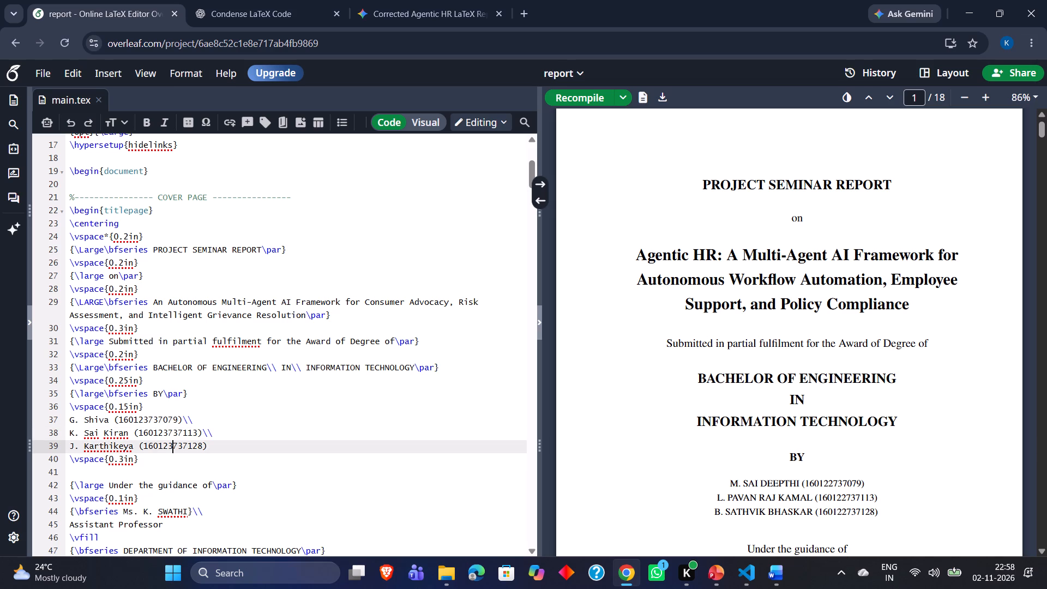
Correct the final digits of the third, second and first students' roll numbers to match the new team members.
click(204, 445)
key(BackSpace)
key(BackSpace)
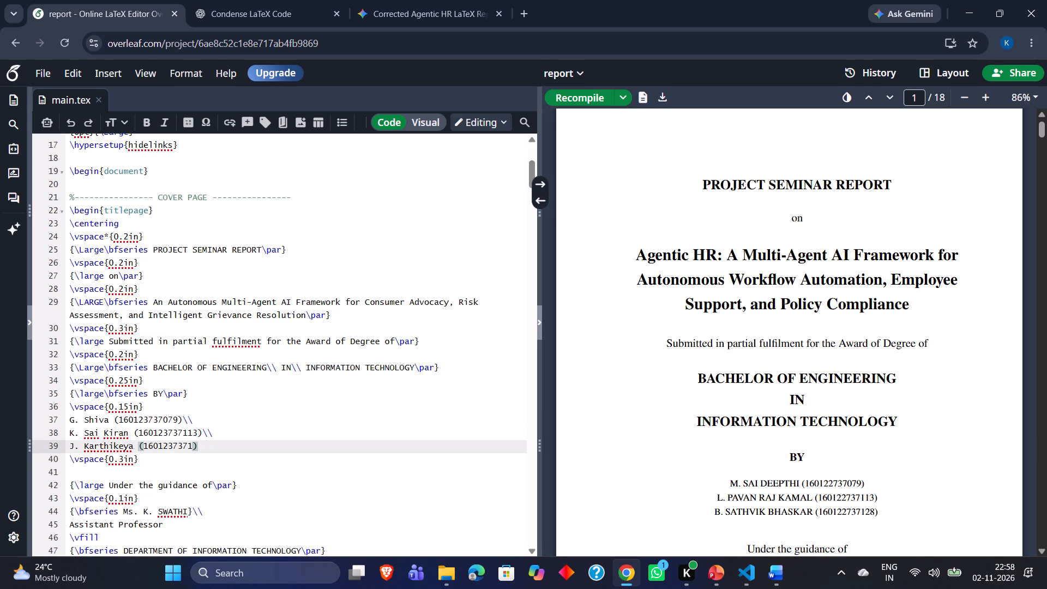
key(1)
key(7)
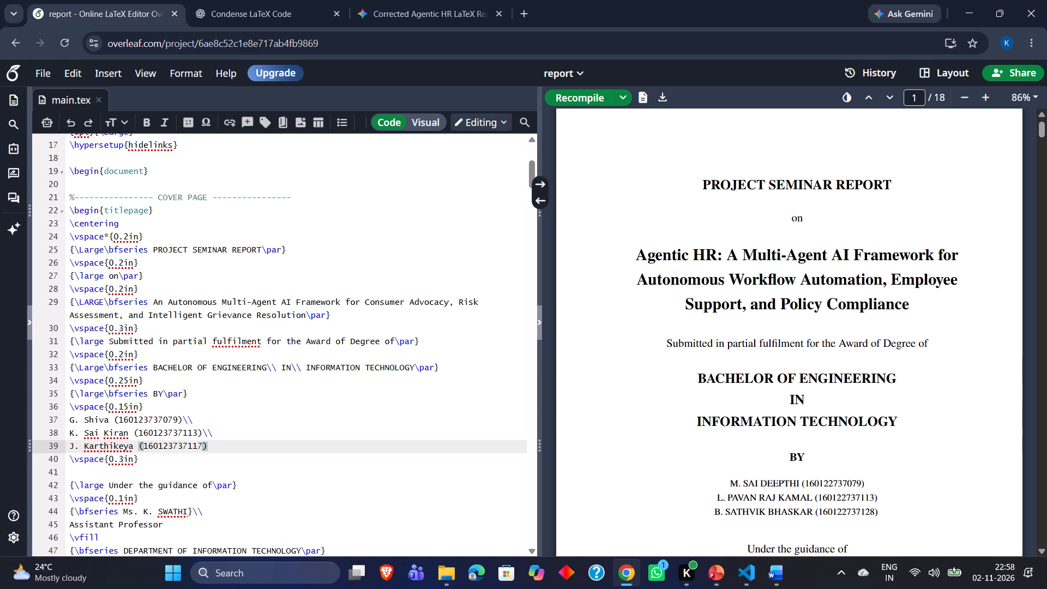
click(197, 430)
key(BackSpace)
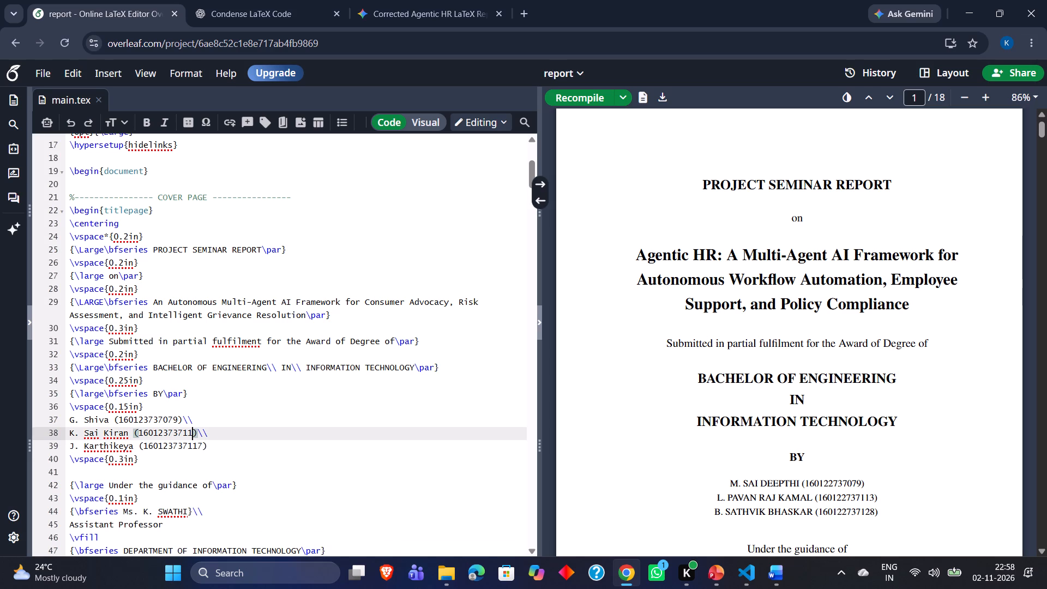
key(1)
click(176, 418)
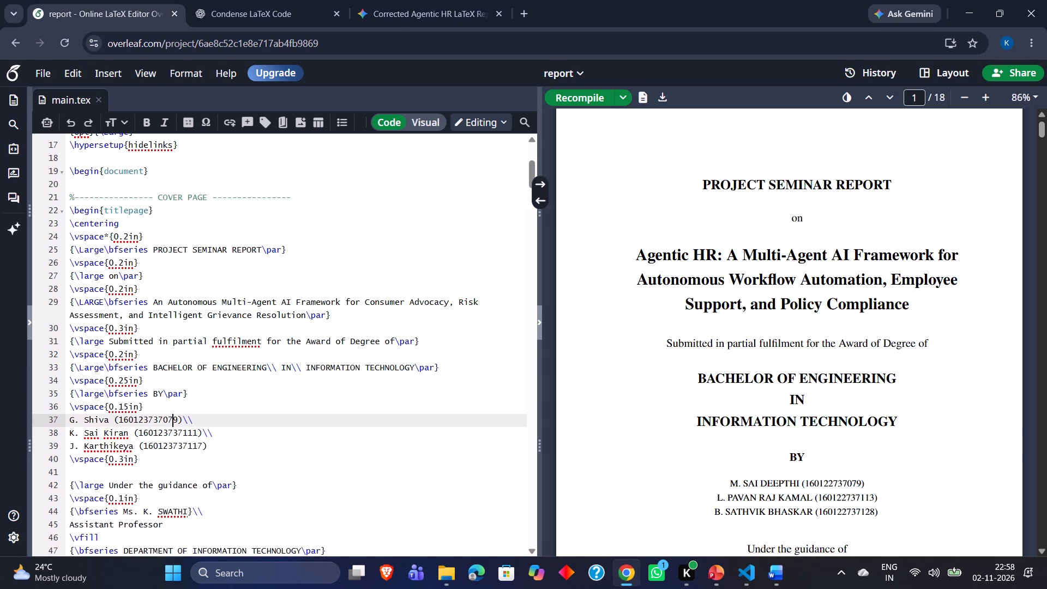
key(Right)
key(BackSpace)
key(BackSpace)
key(BackSpace)
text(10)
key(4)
scroll(176, 418, down, 1)
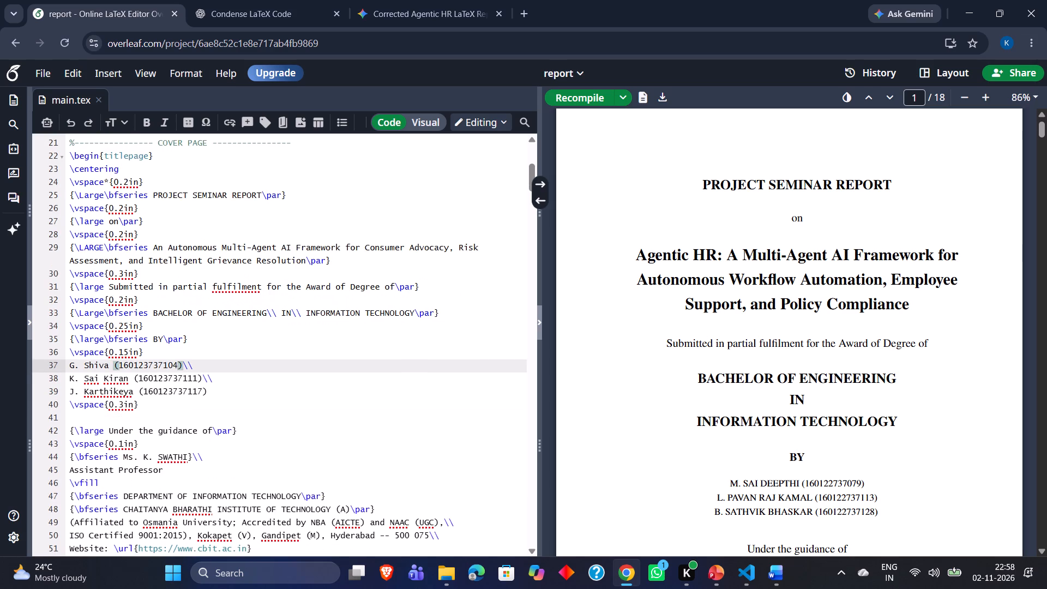
Replace the guide's name after "Ms." on the cover page with the first author's name copied from Updated_Paper in Word.
scroll(176, 418, down, 2)
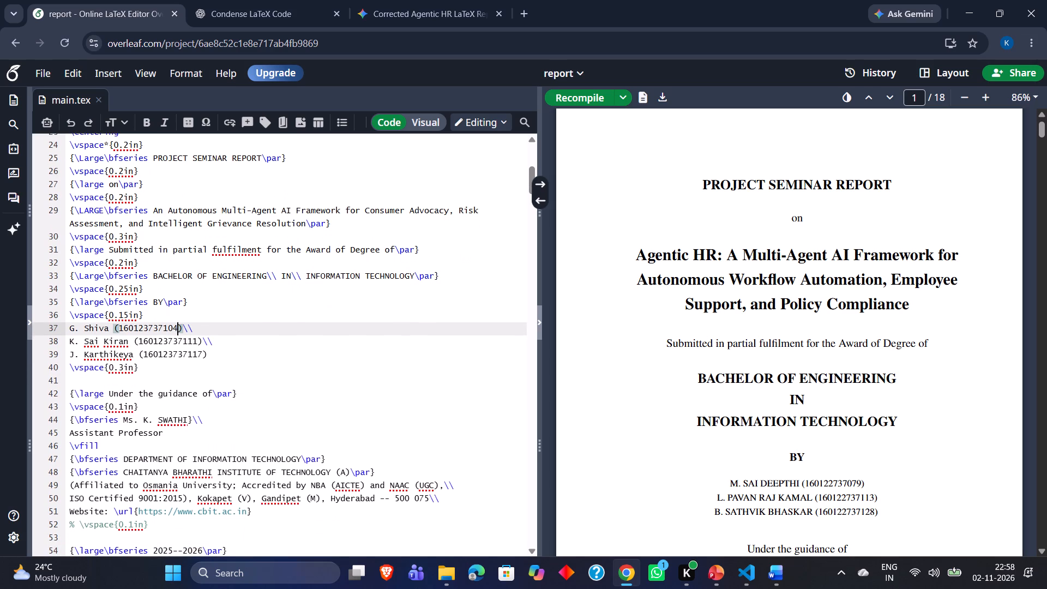
click(775, 576)
click(557, 355)
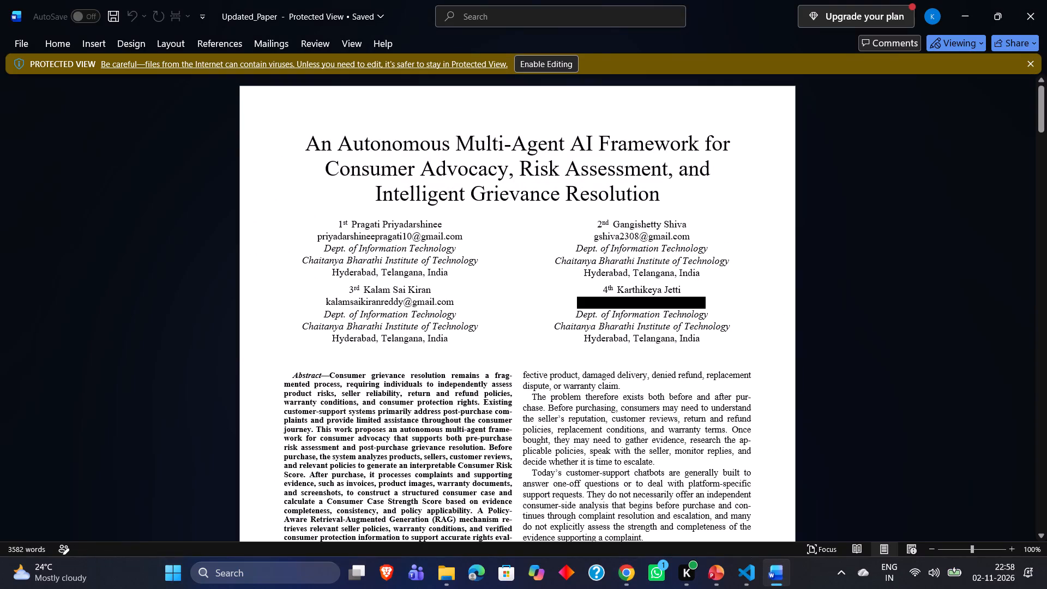
drag(352, 223, 401, 217)
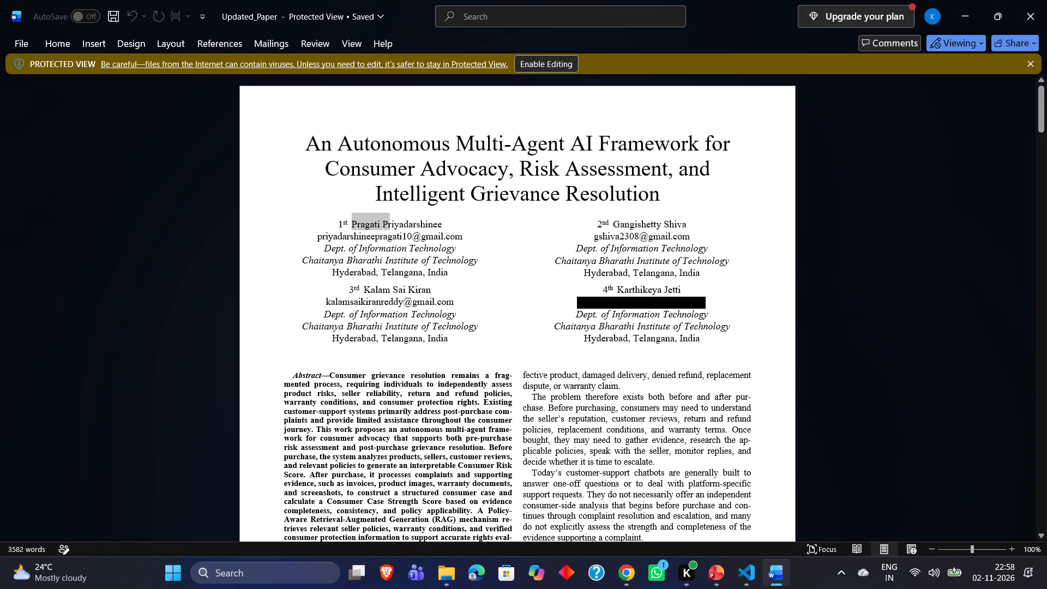
drag(401, 217, 441, 214)
key(ctrl+c)
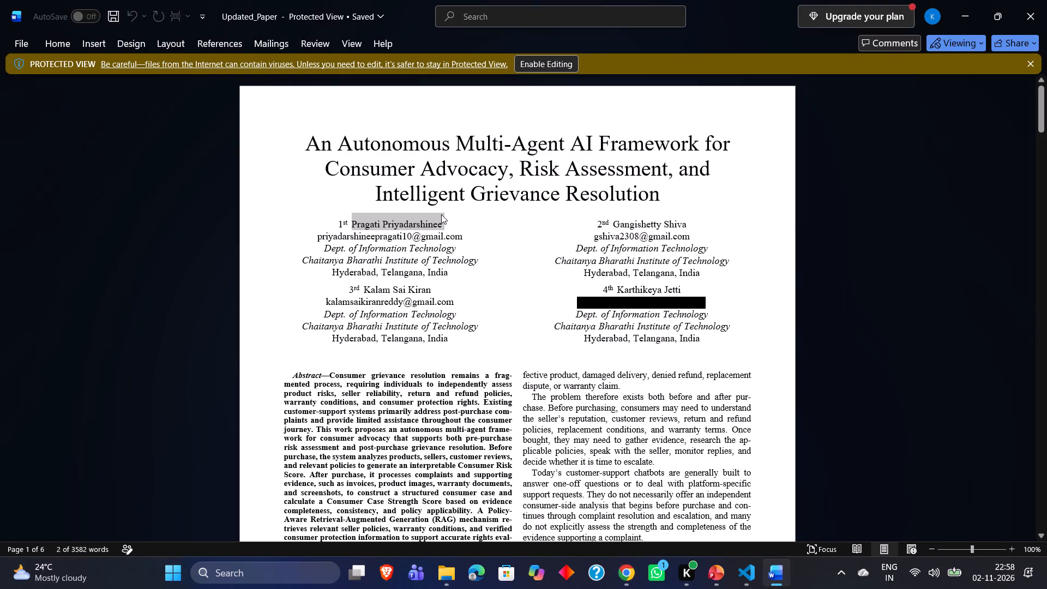
key(alt+Tab)
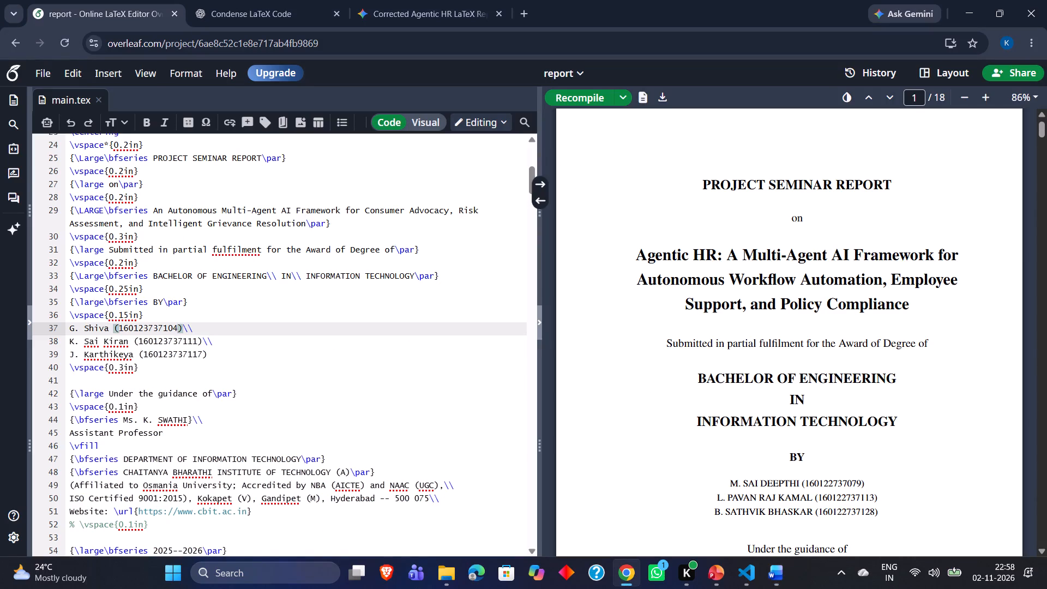
drag(141, 420, 177, 416)
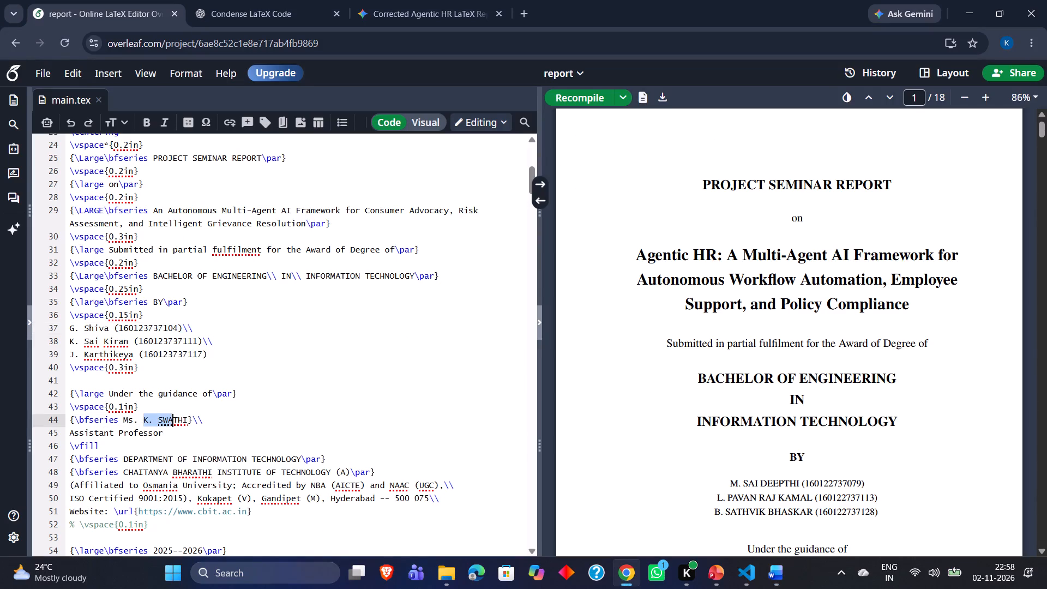
drag(177, 416, 185, 417)
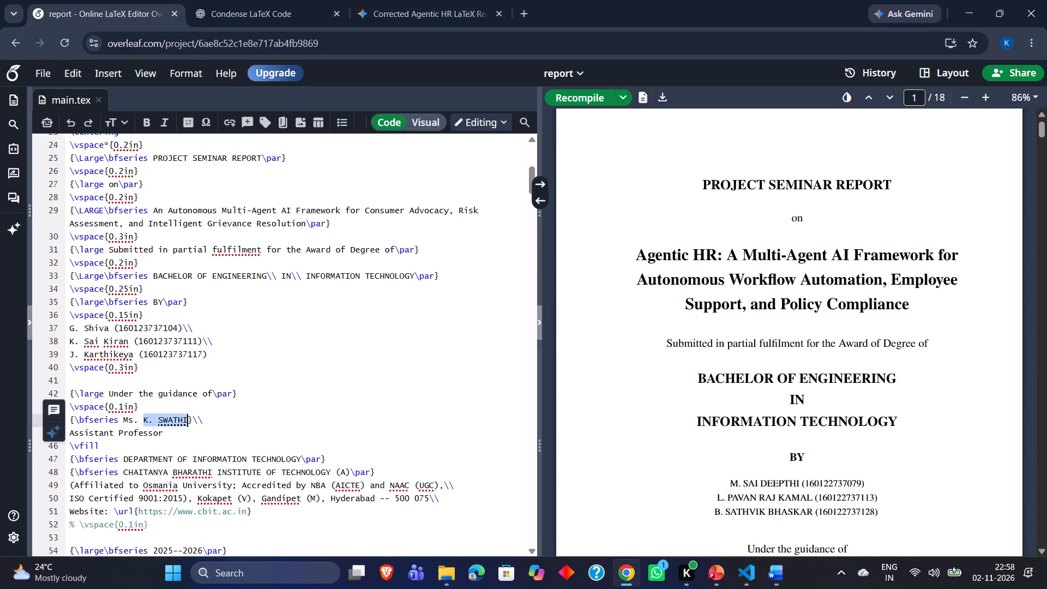
key(ctrl+v)
key(alt+Tab)
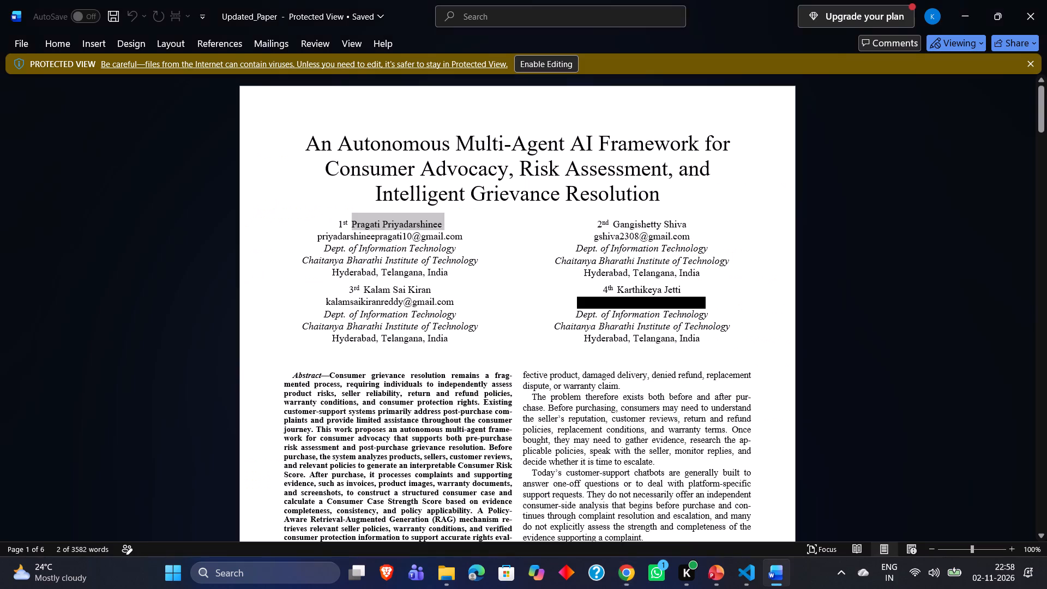
click(481, 294)
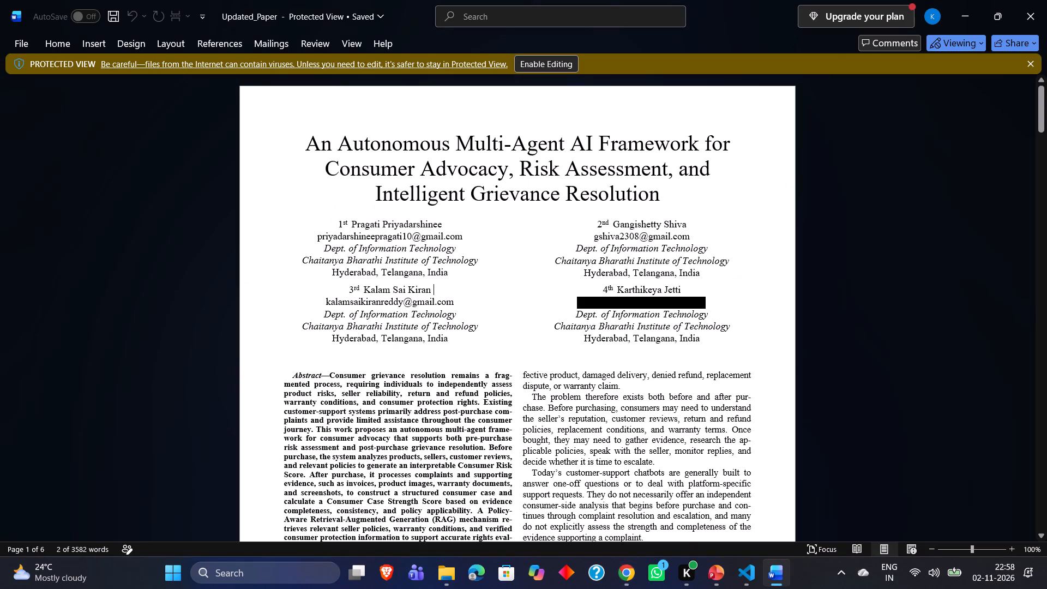
key(alt+Tab)
Examine the rest of the cover page source and the certificate section for remaining details of the old project.
scroll(481, 294, down, 1)
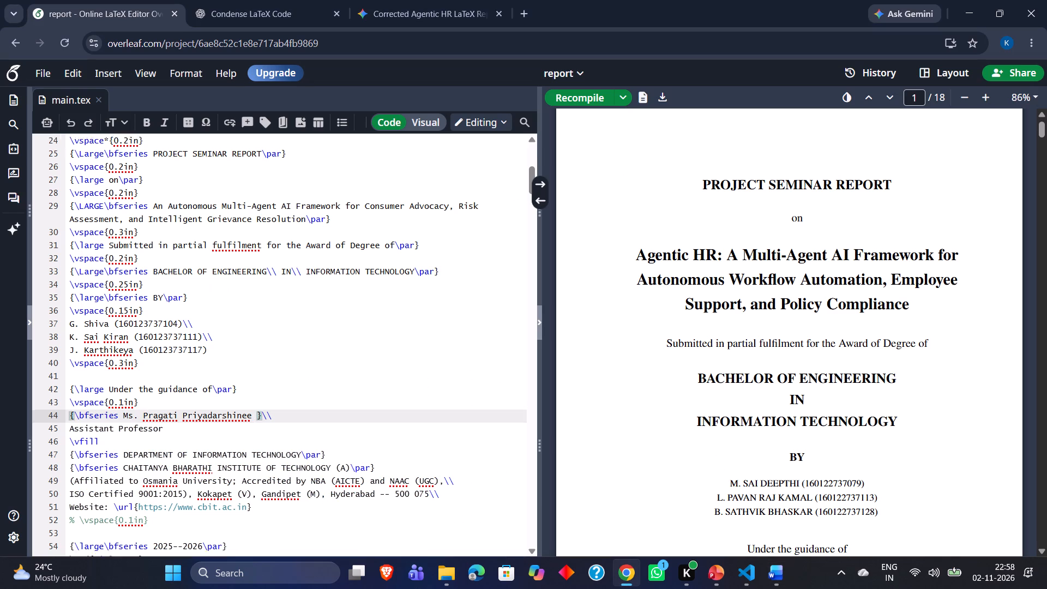
scroll(481, 294, down, 4)
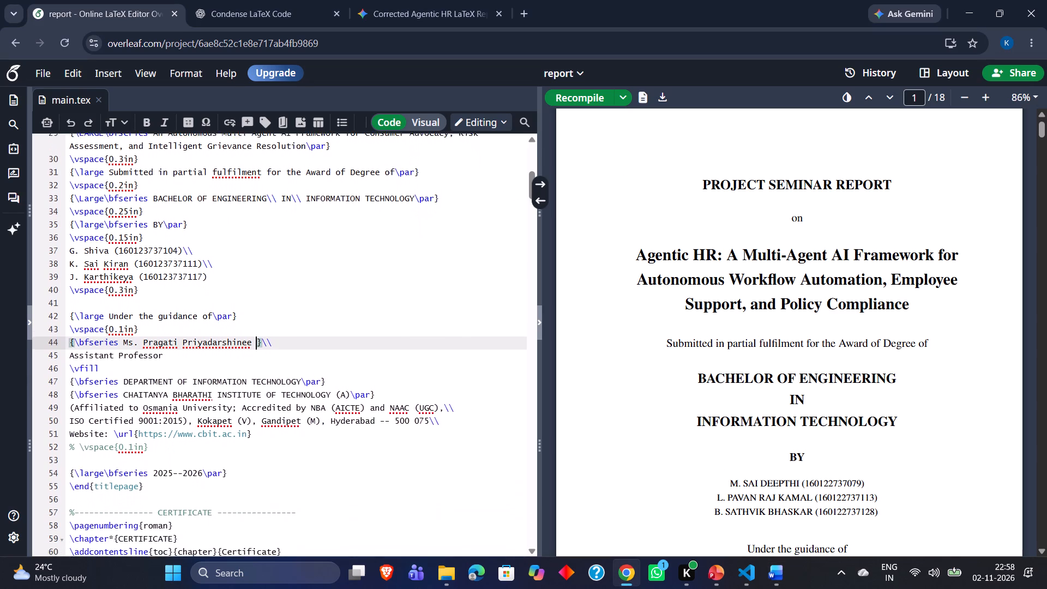
scroll(481, 294, down, 4)
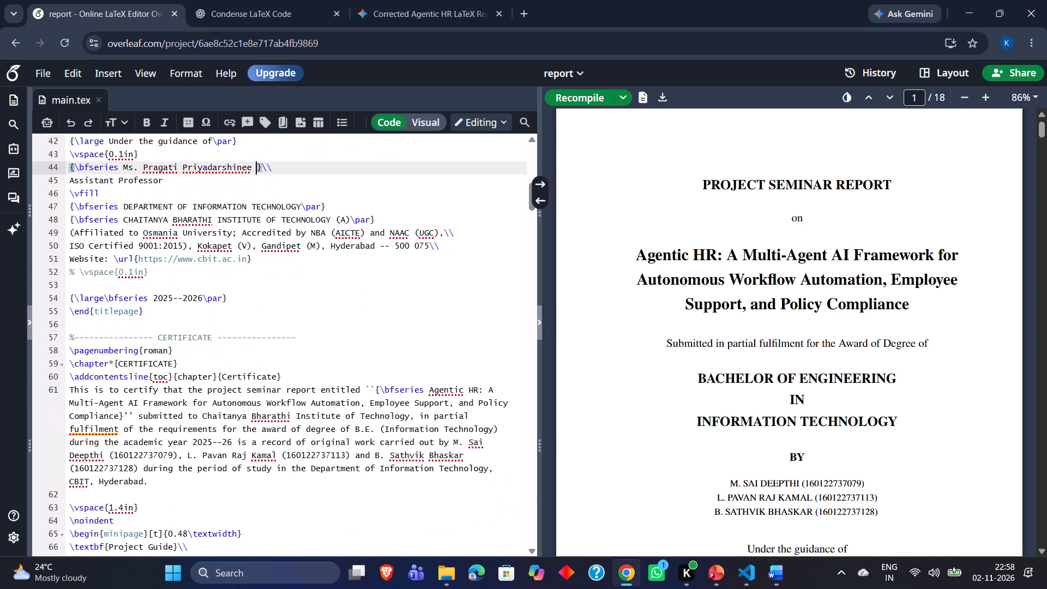
scroll(481, 294, down, 1)
Recompile the report and check the title, students and guide on the cover page, and the certificate page, in the PDF.
scroll(481, 294, down, 1)
scroll(785, 384, down, 1)
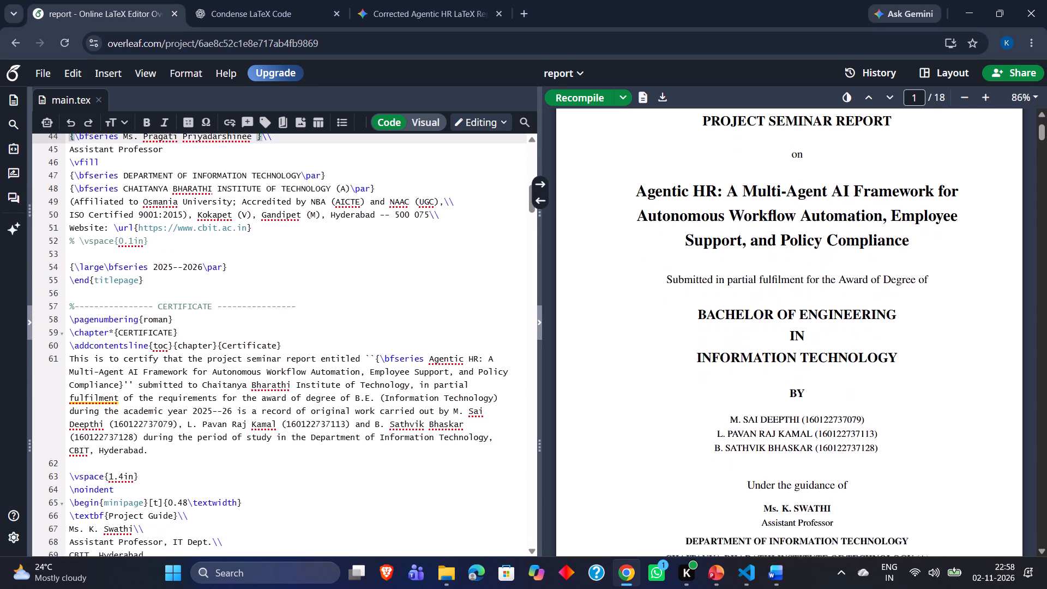
scroll(785, 384, down, 3)
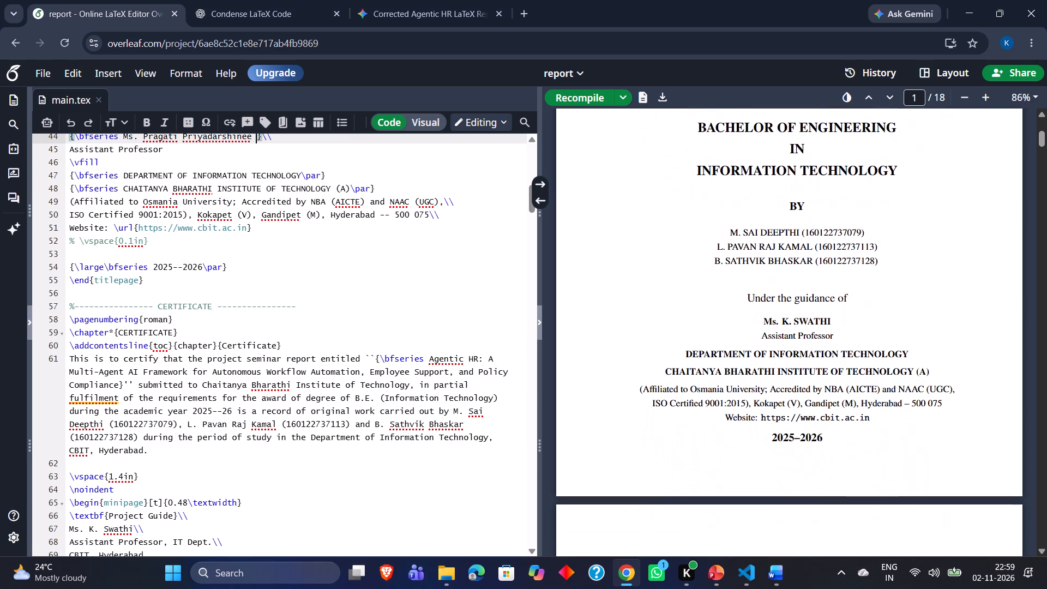
click(579, 89)
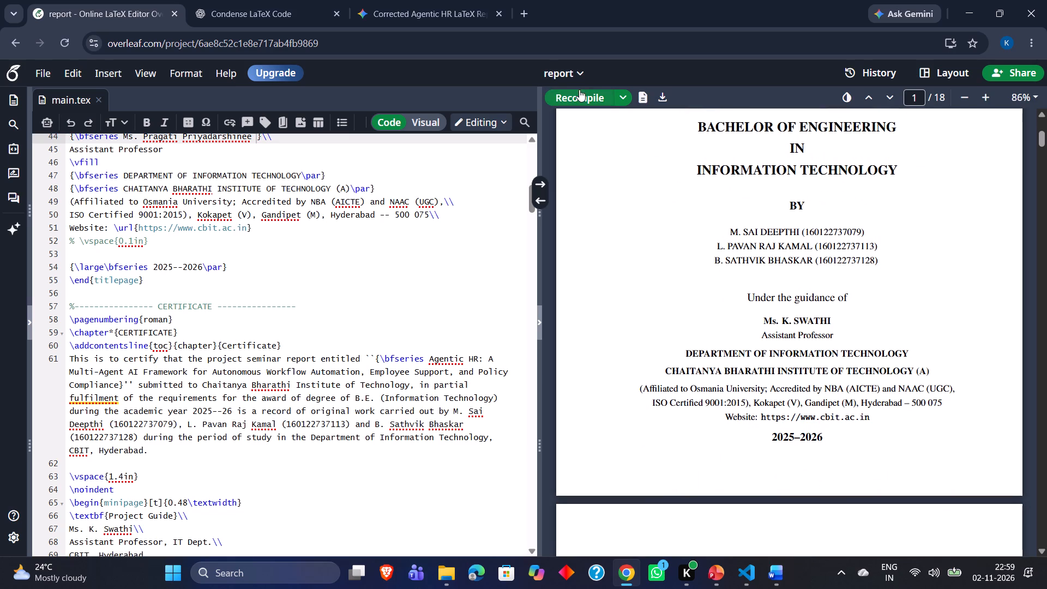
scroll(748, 232, up, 2)
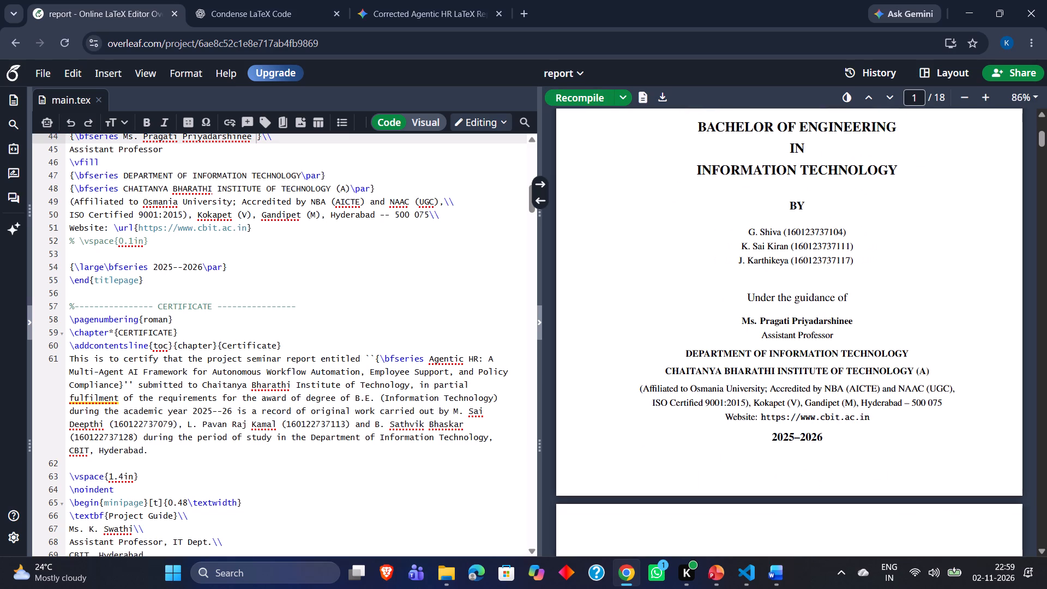
scroll(748, 232, up, 3)
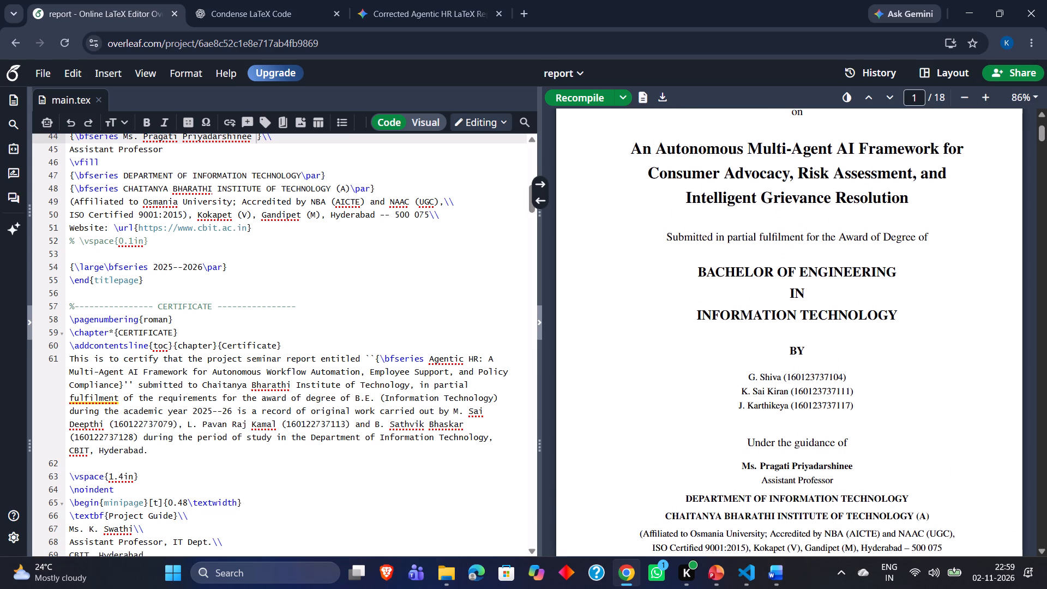
scroll(748, 232, up, 1)
scroll(748, 232, down, 3)
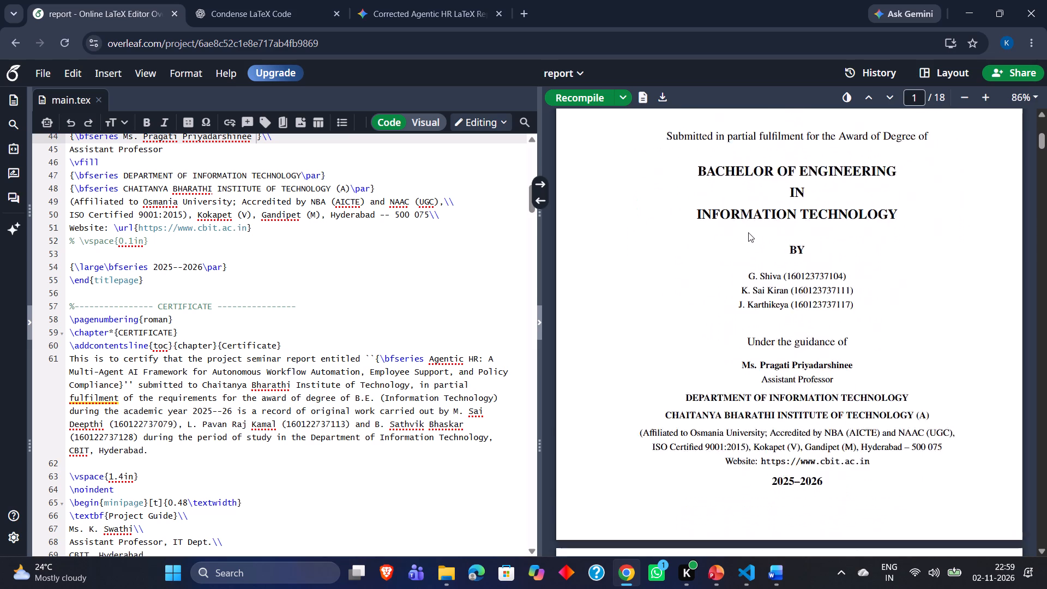
scroll(748, 232, up, 1)
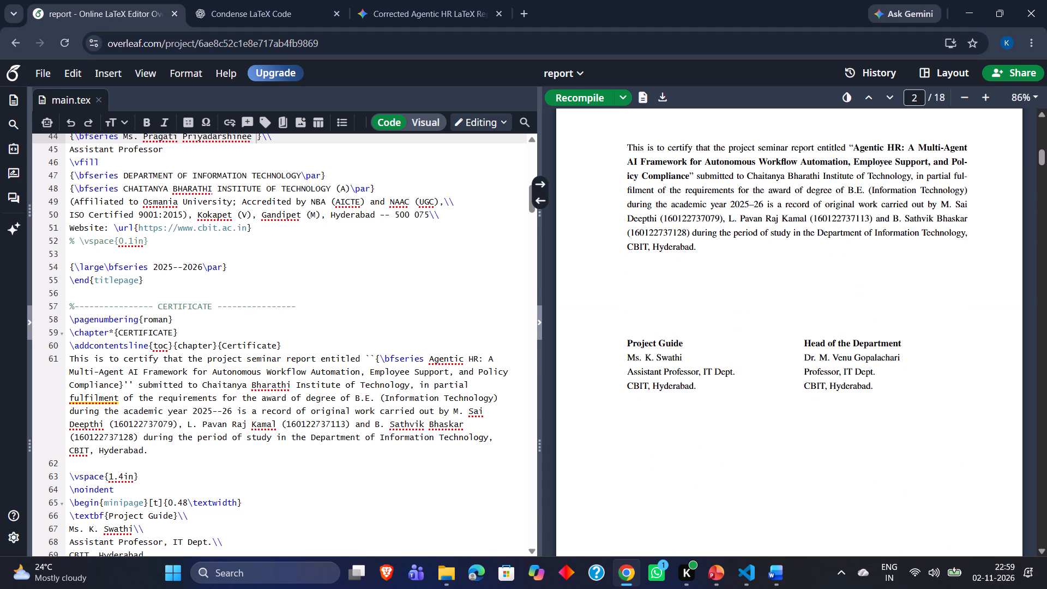
Replace the certificate paragraph's project title with "An Autonomous Multi-Agent AI Framework for Consumer Advocacy, Risk Assessment, and Intelligent Grievance Resolution".
drag(429, 359, 447, 364)
drag(447, 364, 123, 387)
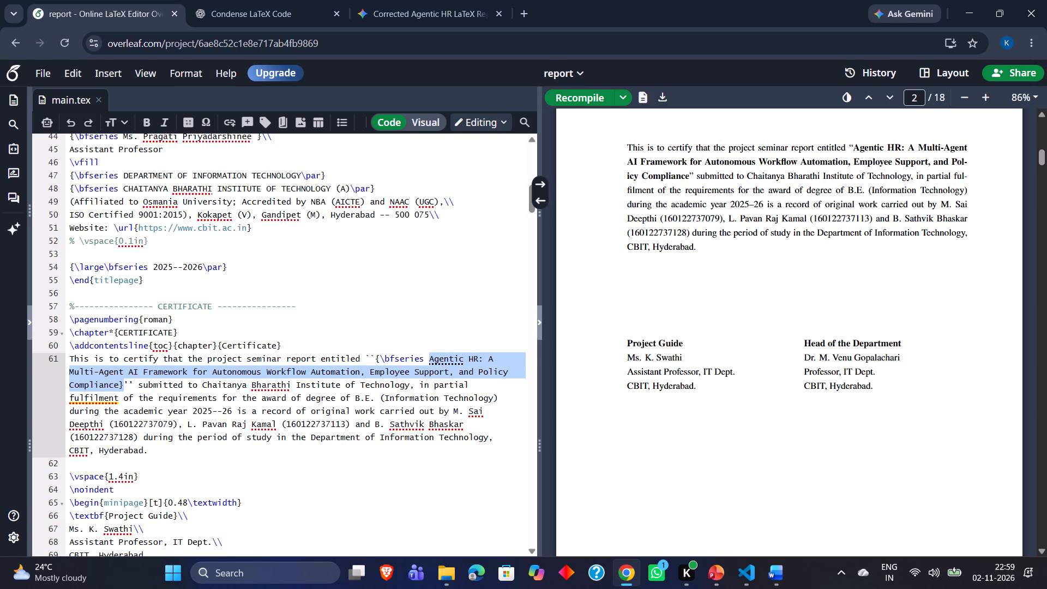
drag(123, 387, 118, 387)
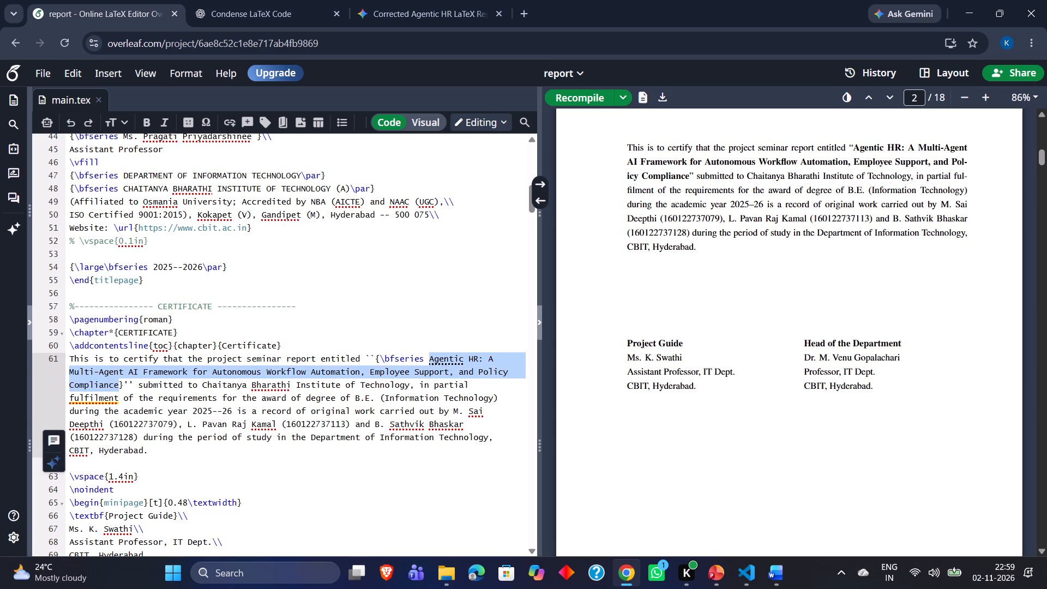
key(ctrl+v)
key(ctrl+z)
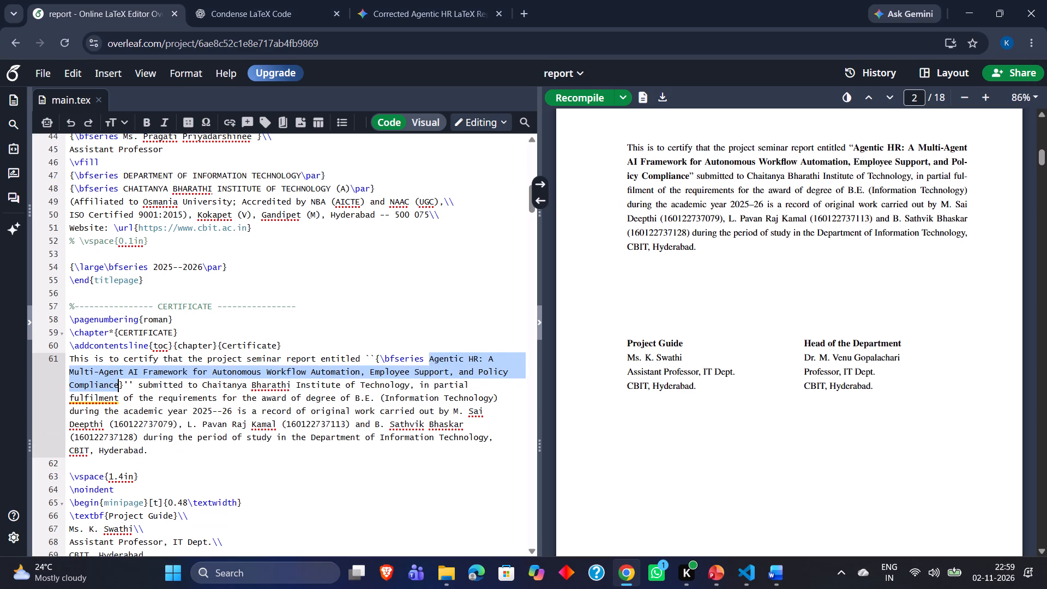
key(super+v)
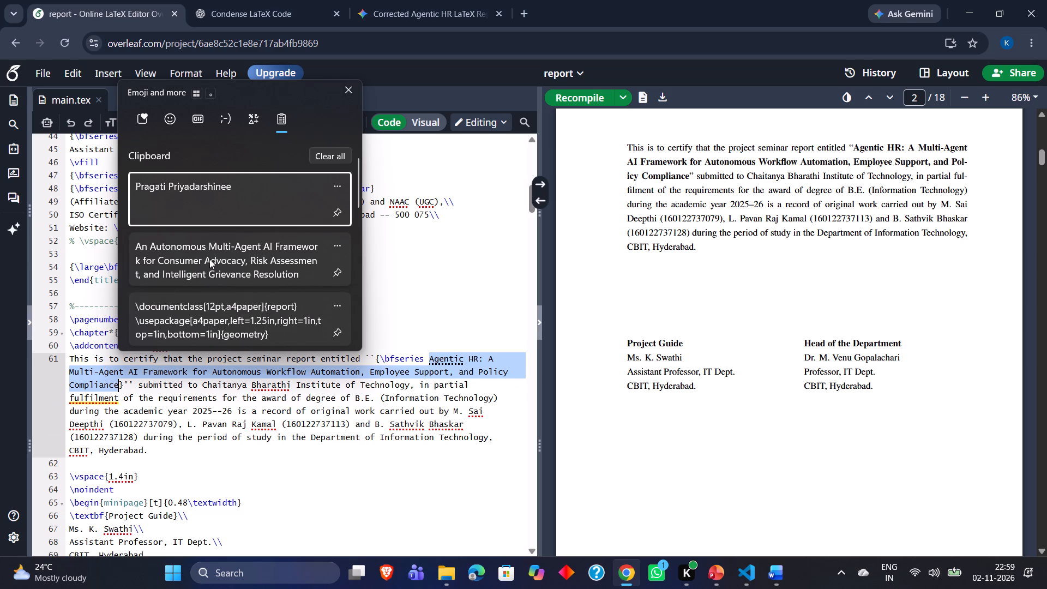
click(209, 259)
key(ctrl+v)
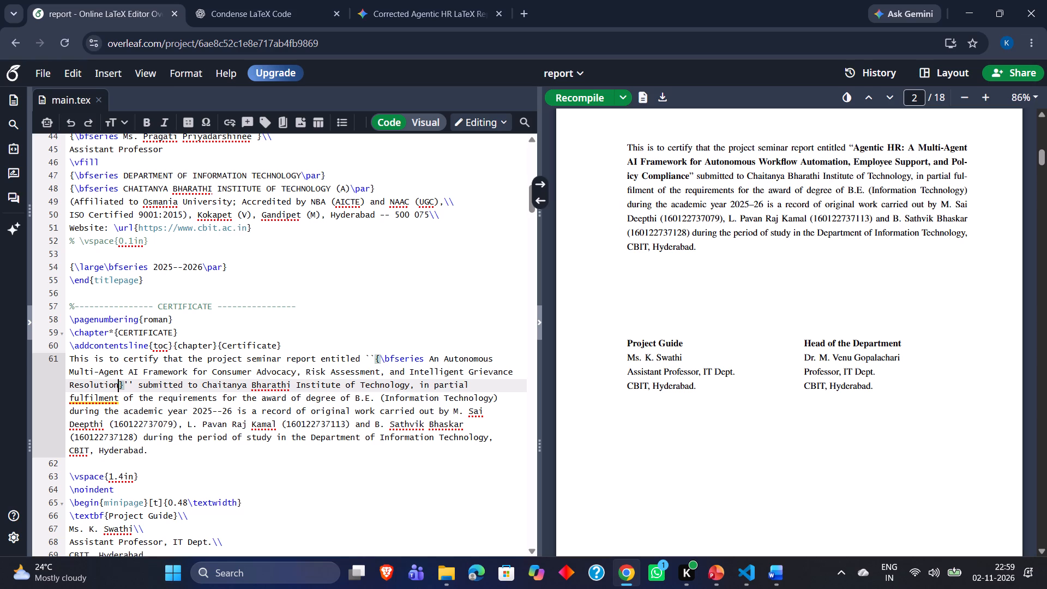
Set the academic year in the certificate paragraph to 2026--27.
click(212, 410)
key(BackSpace)
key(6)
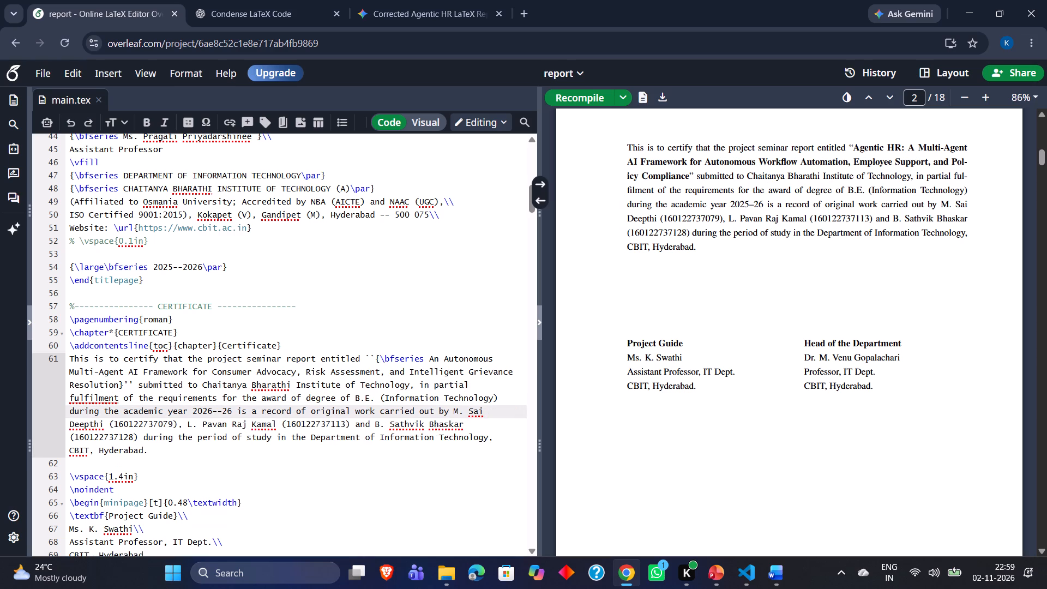
key(Right)
key(Right)
key(Right)
key(Right)
key(BackSpace)
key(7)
Replace the old students listed in the certificate paragraph with the first team member's name and roll number, followed by a comma.
drag(137, 437, 388, 423)
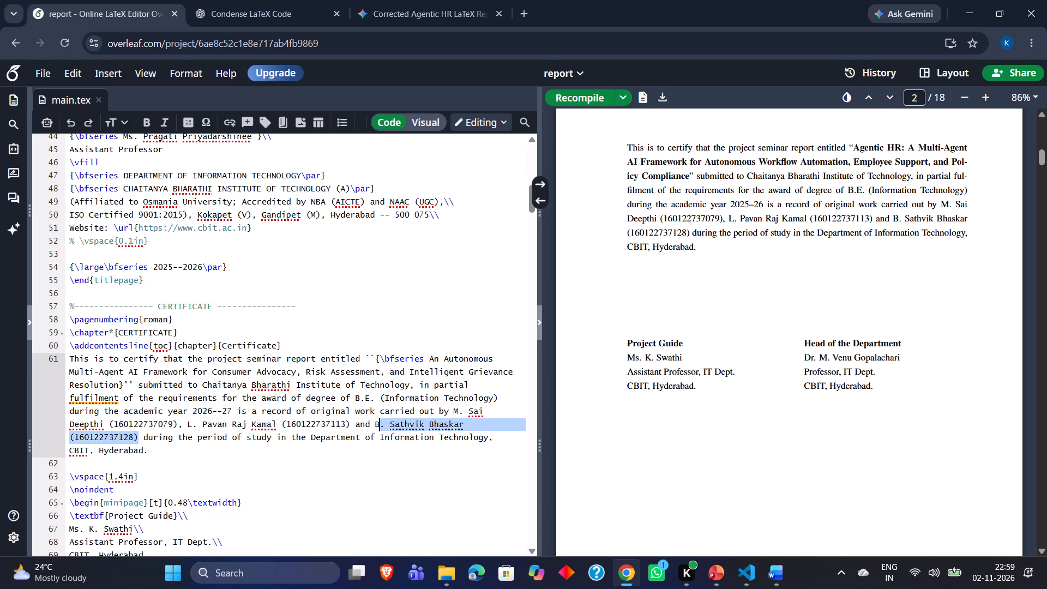
drag(388, 423, 454, 413)
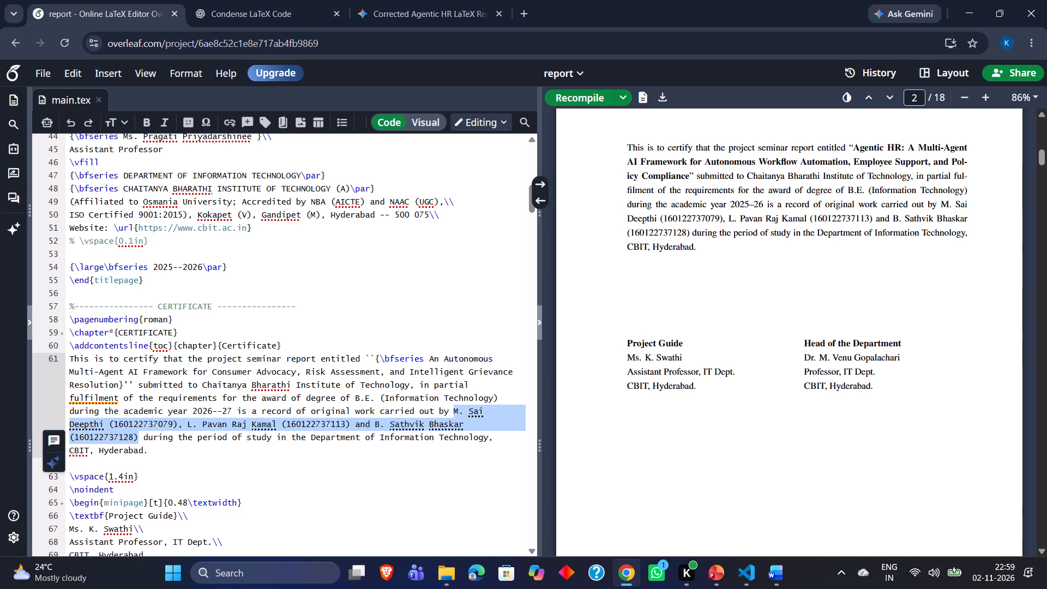
key(BackSpace)
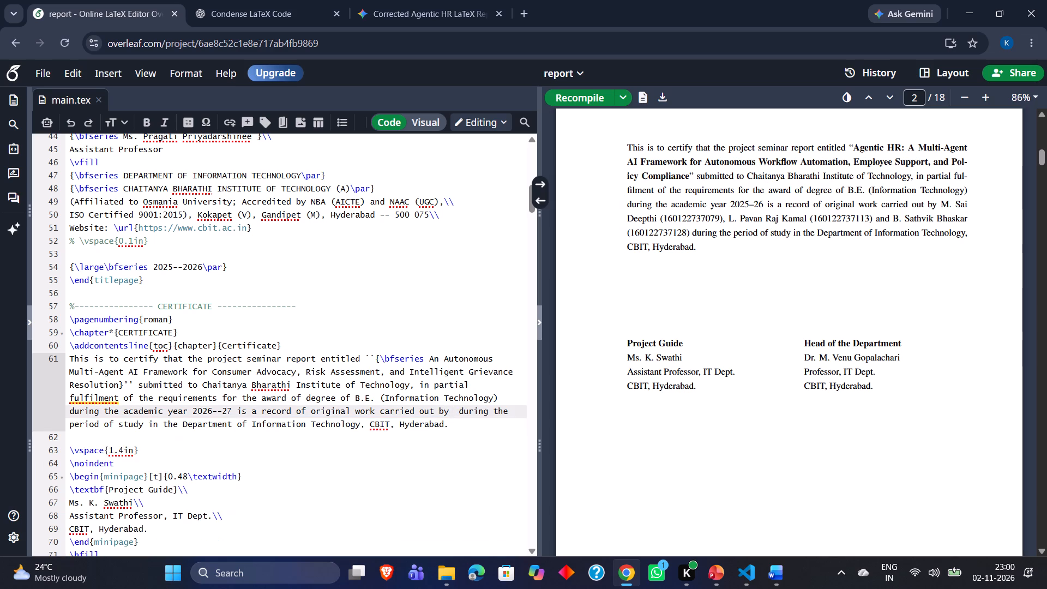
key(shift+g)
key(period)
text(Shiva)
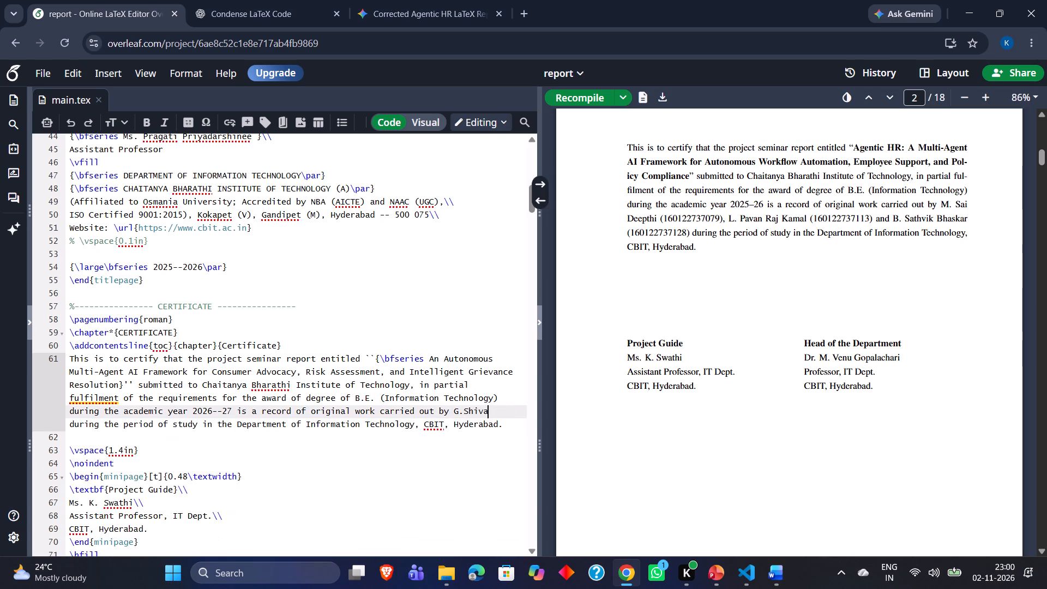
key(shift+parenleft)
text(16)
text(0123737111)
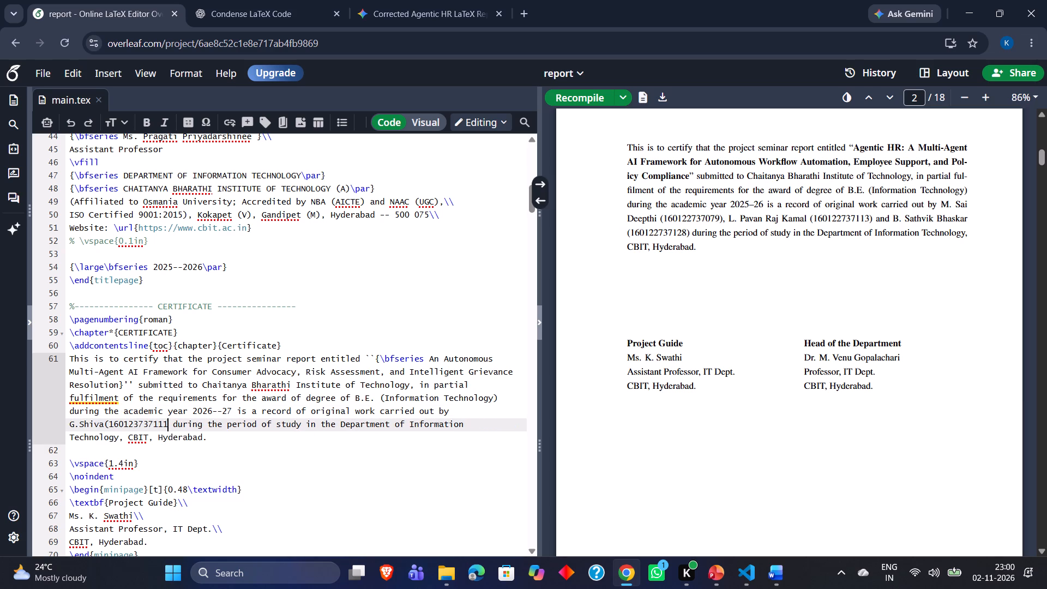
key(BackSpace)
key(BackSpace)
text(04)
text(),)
Add the second team member's name and roll number to the certificate paragraph, followed by "and".
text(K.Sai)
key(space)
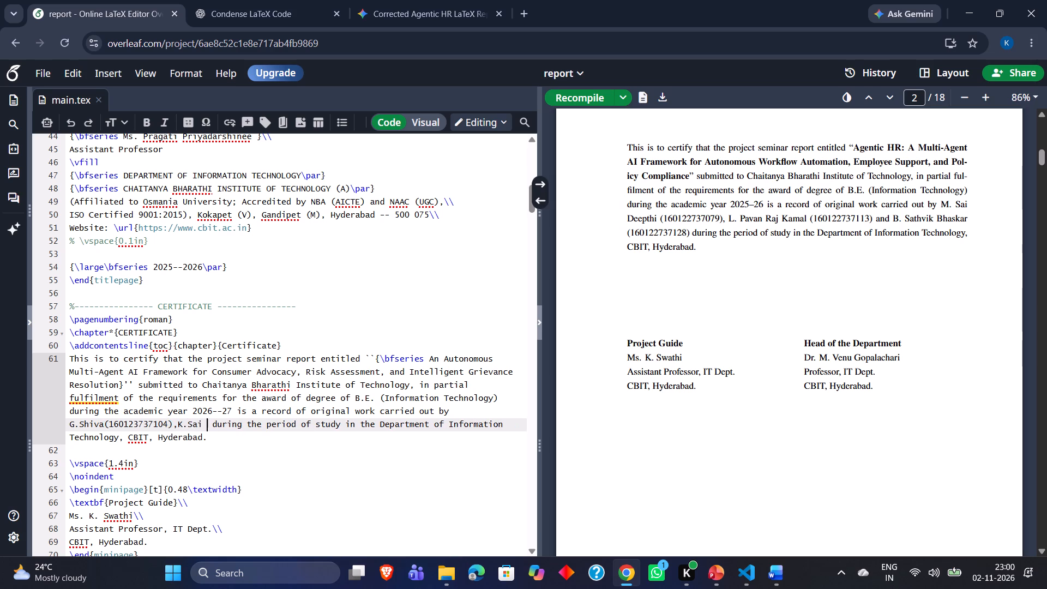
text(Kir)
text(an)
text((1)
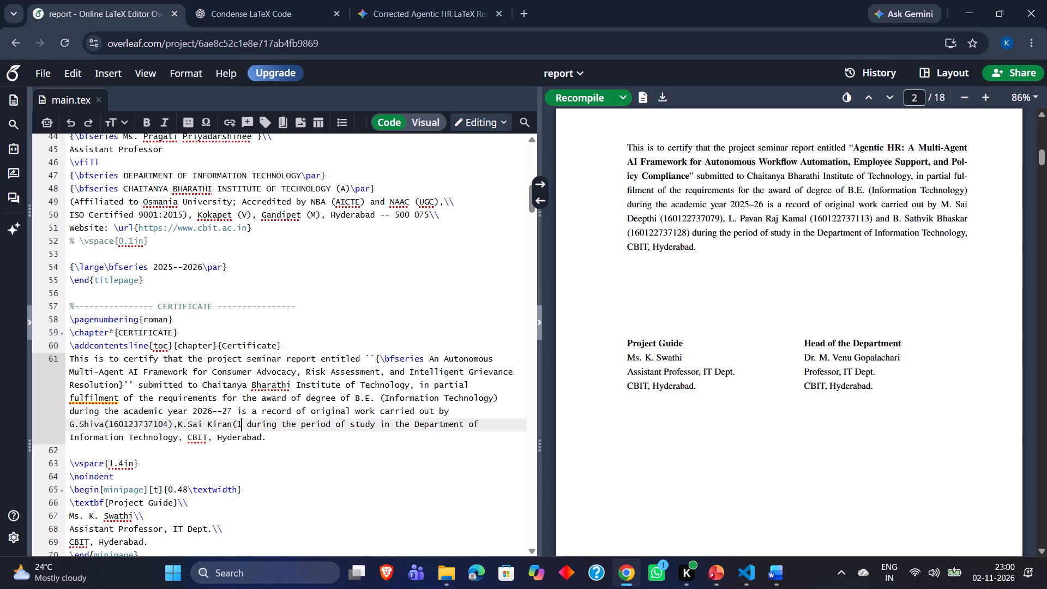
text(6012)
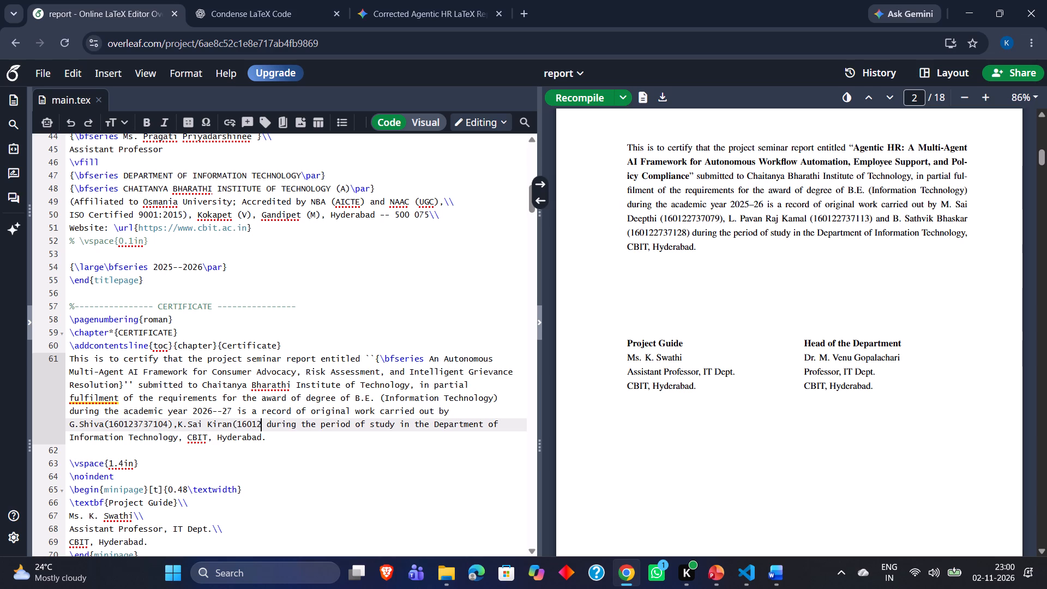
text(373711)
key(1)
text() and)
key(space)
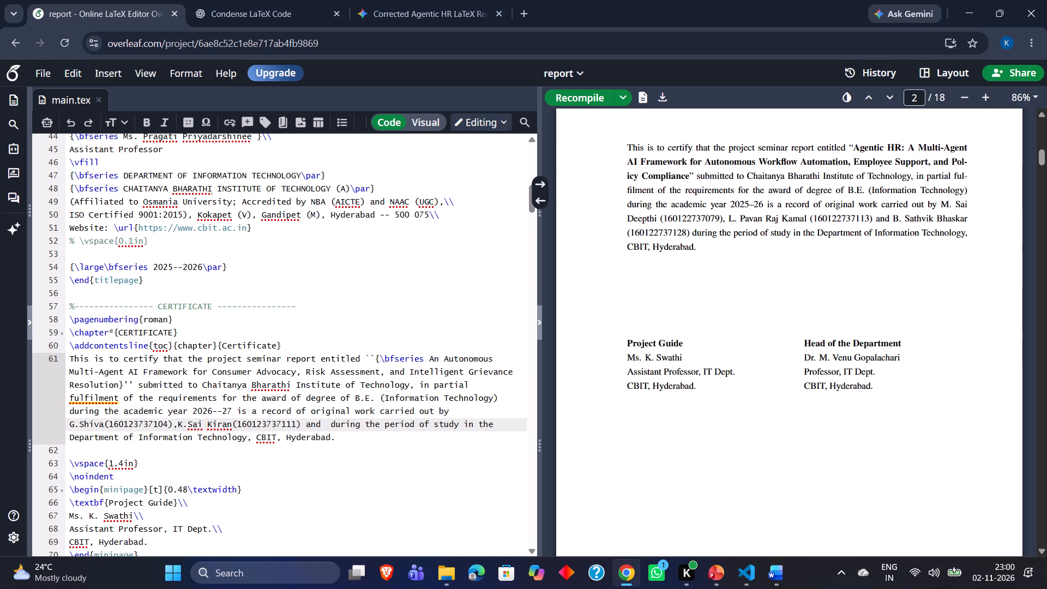
Add the third team member's name with the roll number in parentheses to complete the certificate paragraph's student list.
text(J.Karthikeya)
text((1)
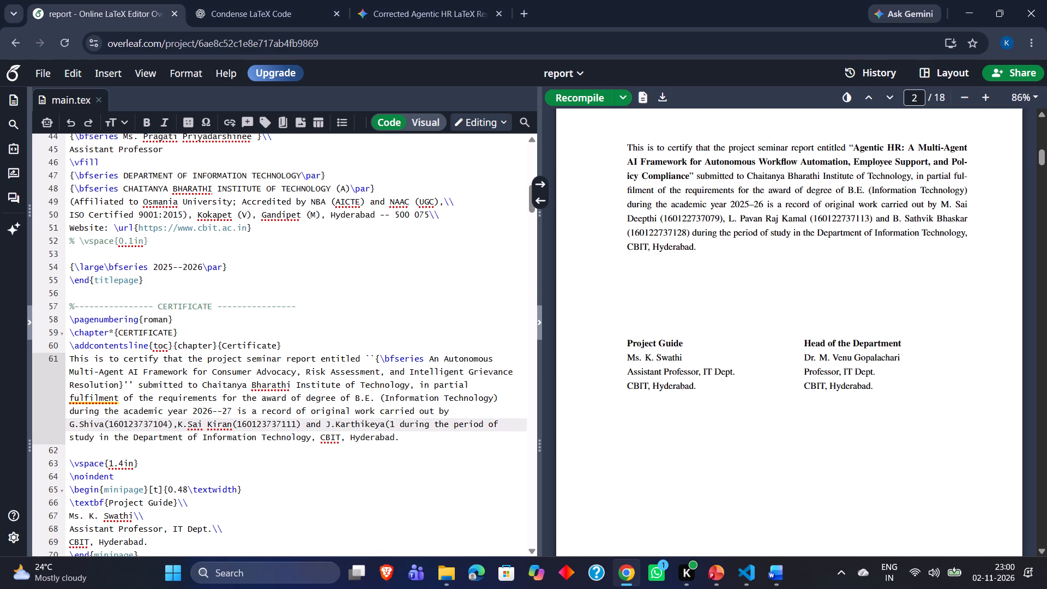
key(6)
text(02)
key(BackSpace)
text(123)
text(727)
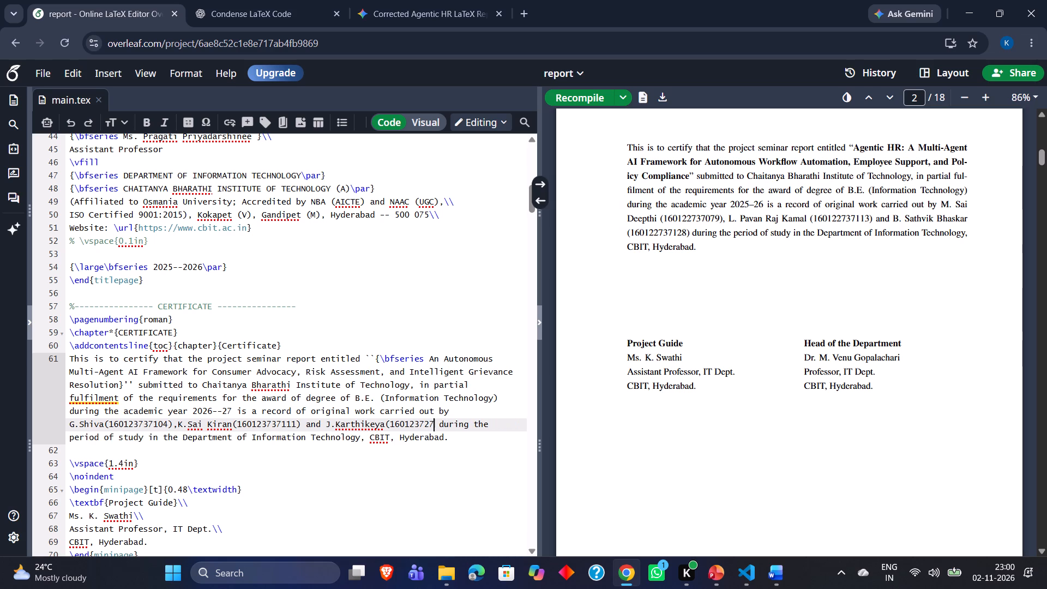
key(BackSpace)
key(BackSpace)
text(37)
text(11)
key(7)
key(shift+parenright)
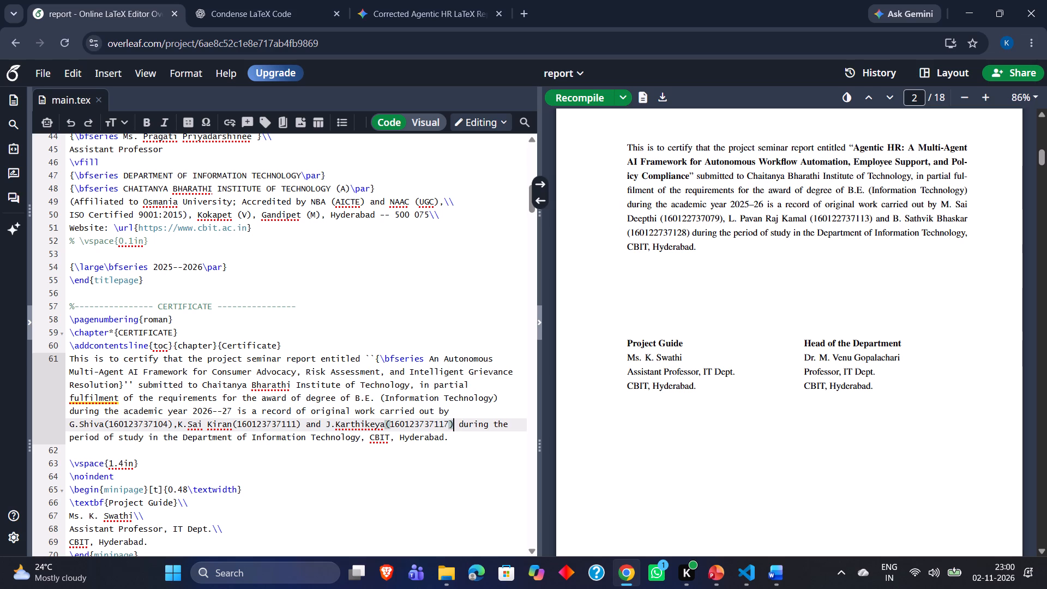
Replace the project guide's name in the certificate's signature block with the new guide's name from the clipboard history.
scroll(379, 448, down, 1)
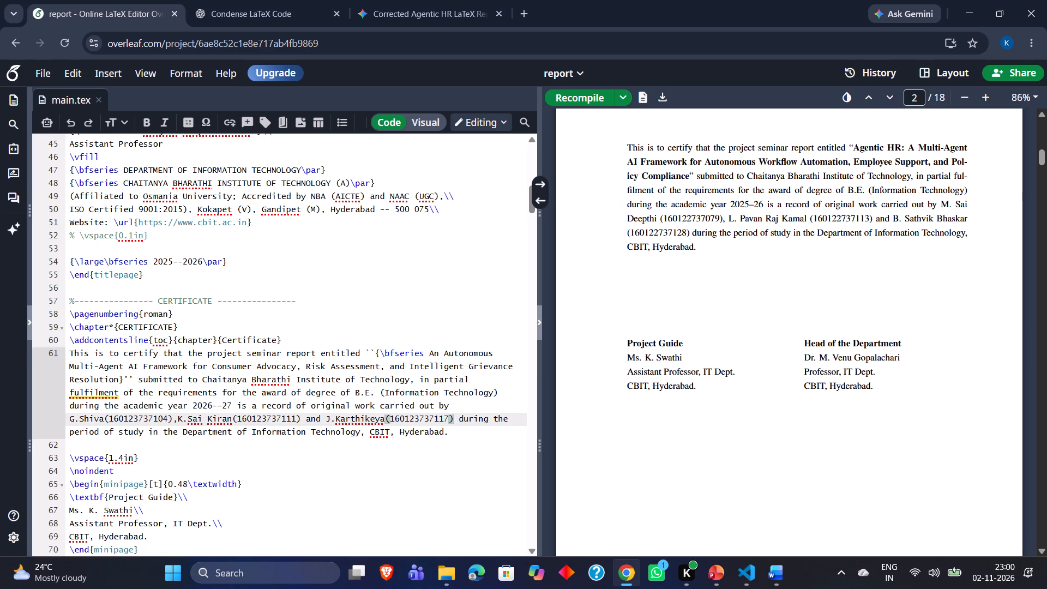
scroll(379, 448, down, 2)
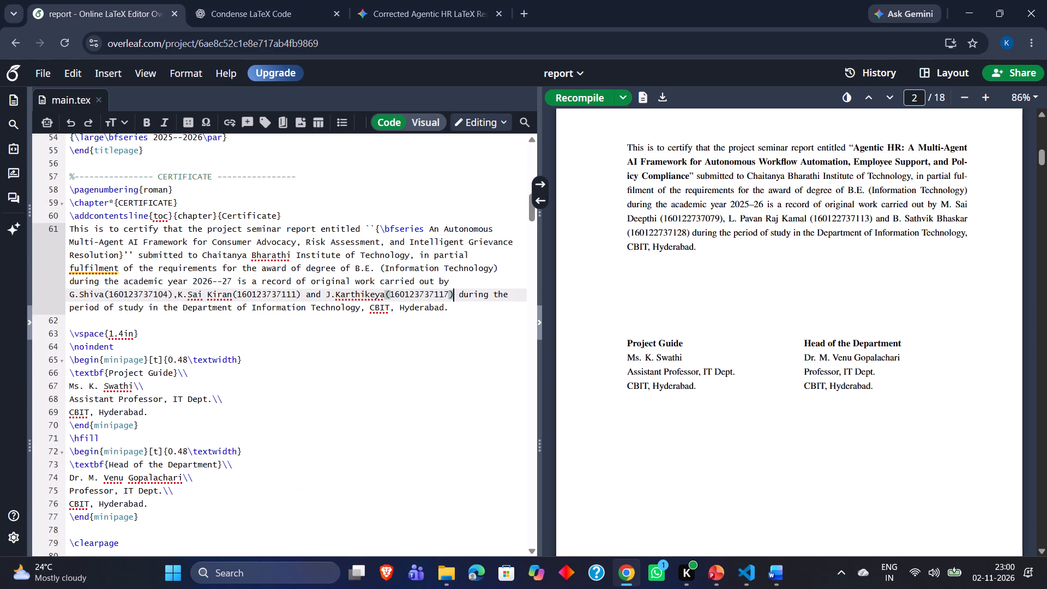
drag(68, 384, 118, 386)
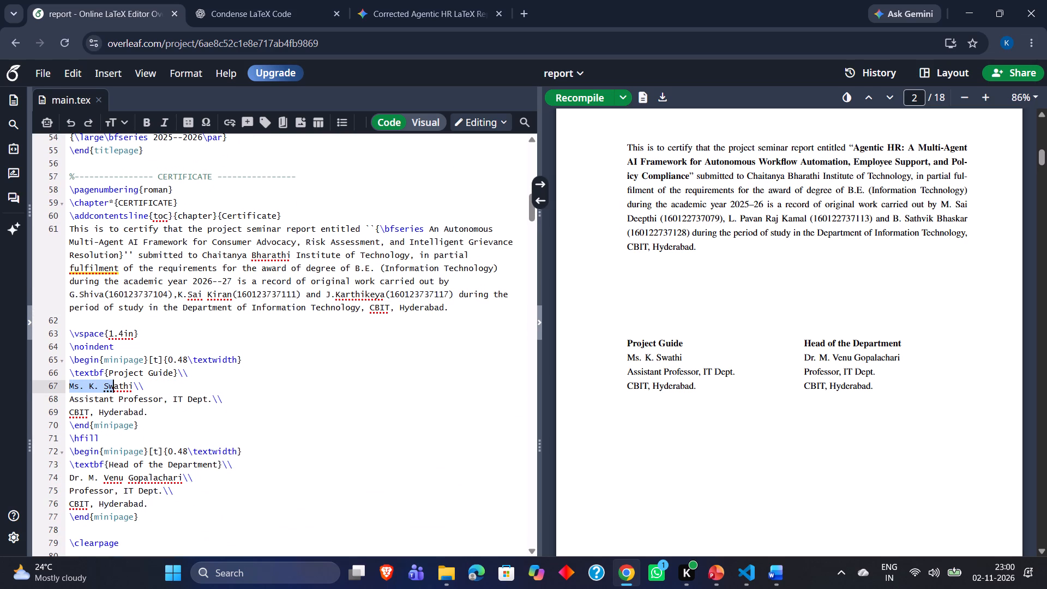
drag(118, 386, 135, 385)
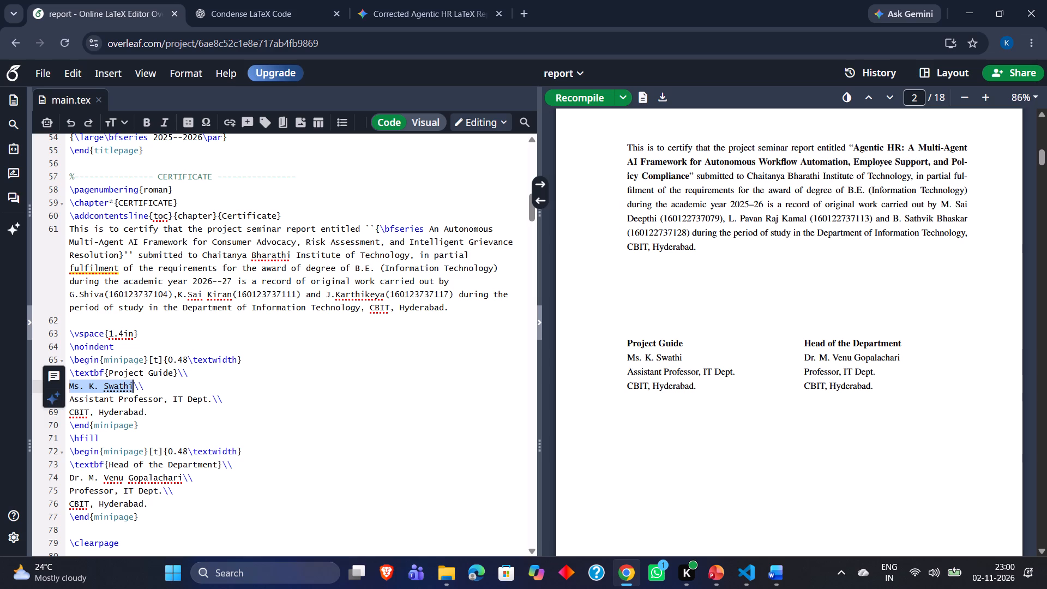
key(ctrl+v)
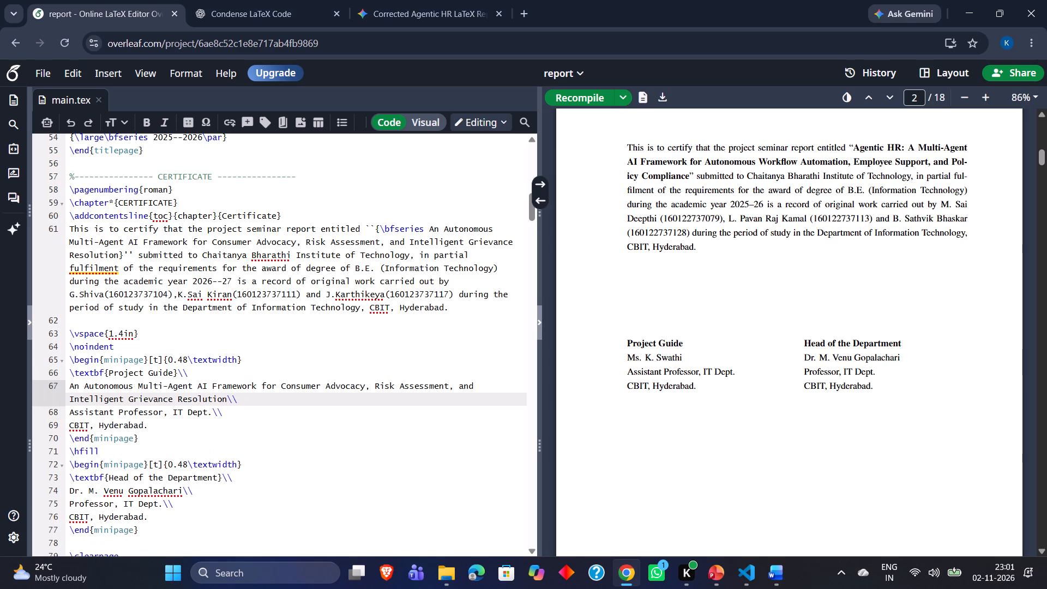
key(ctrl+z)
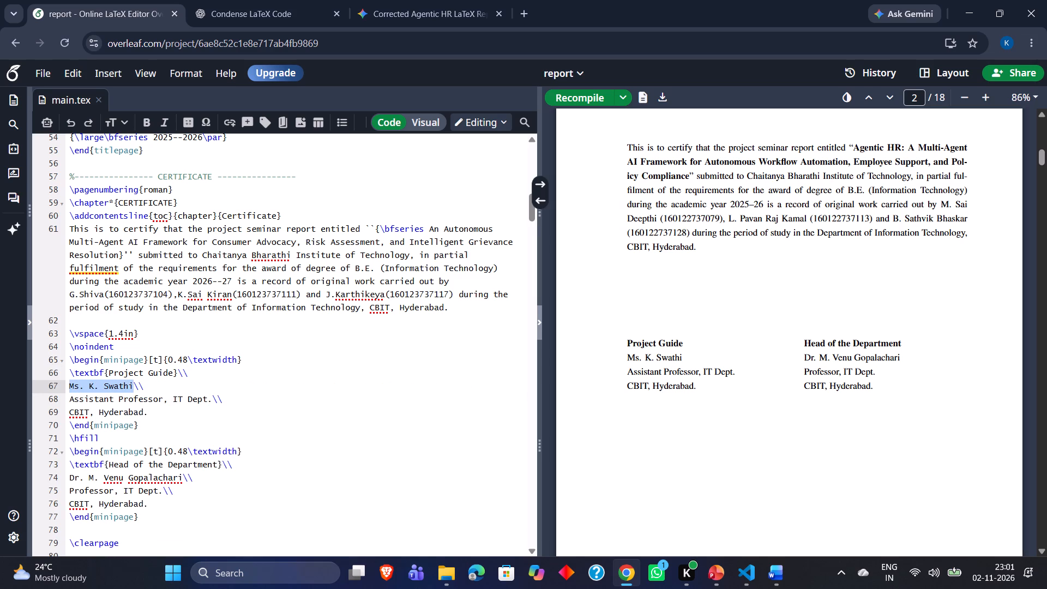
key(super+v)
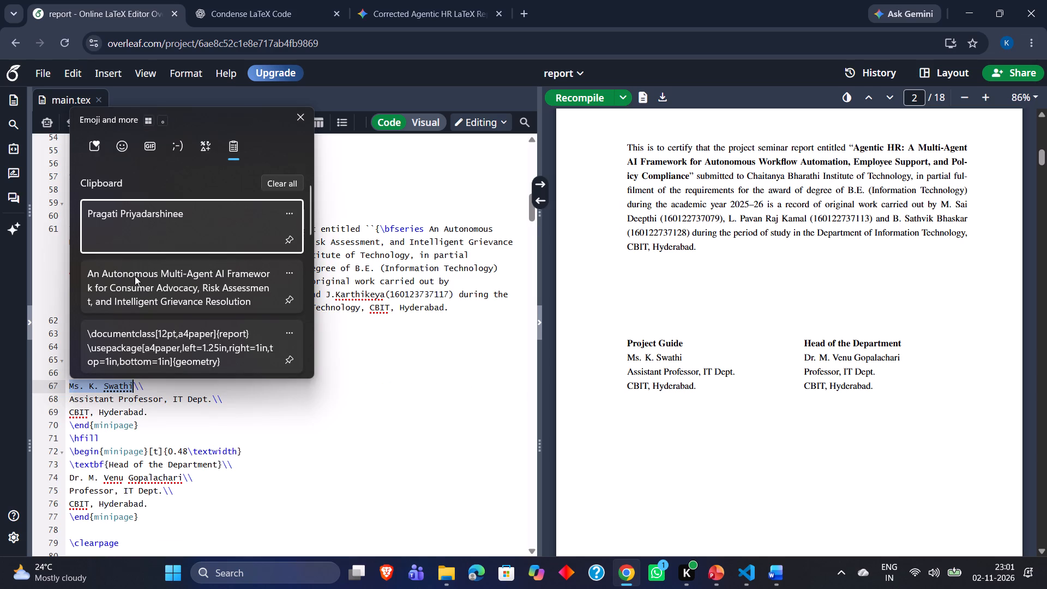
click(157, 229)
key(ctrl+v)
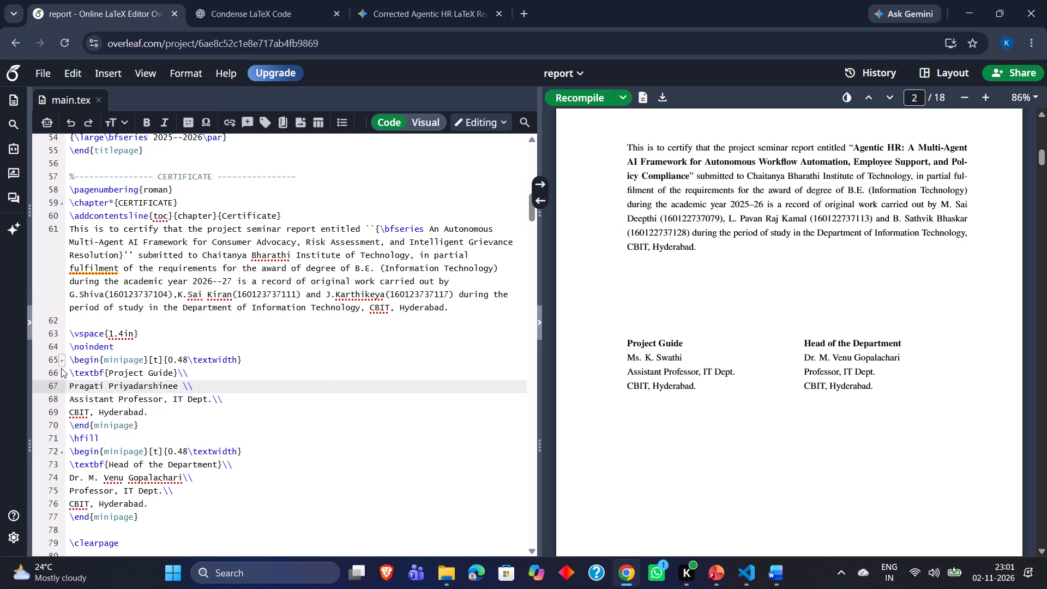
Prefix the new project guide's name in the certificate's signature block with "Ms.".
click(68, 386)
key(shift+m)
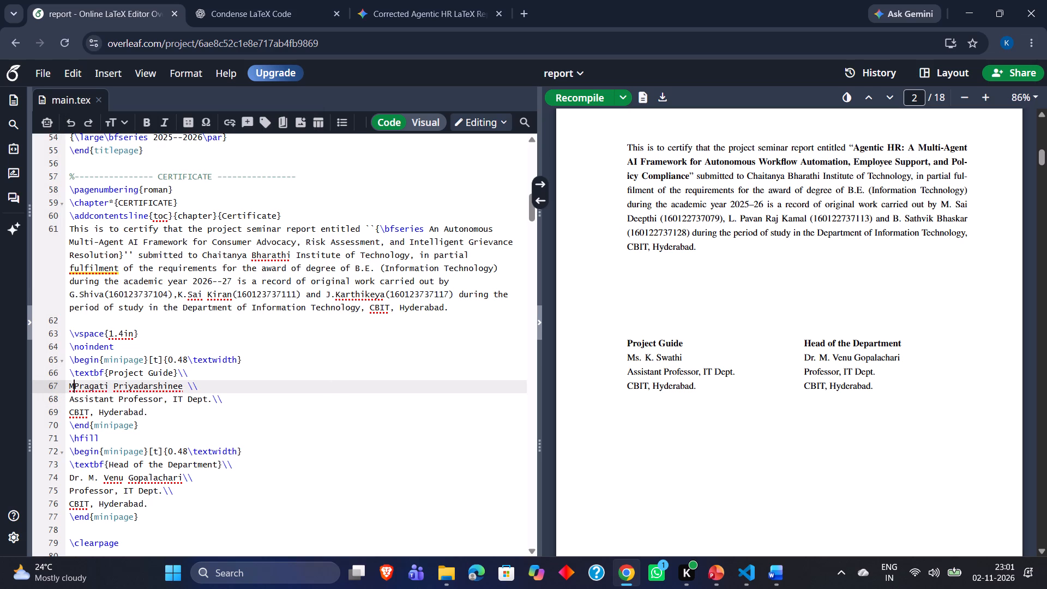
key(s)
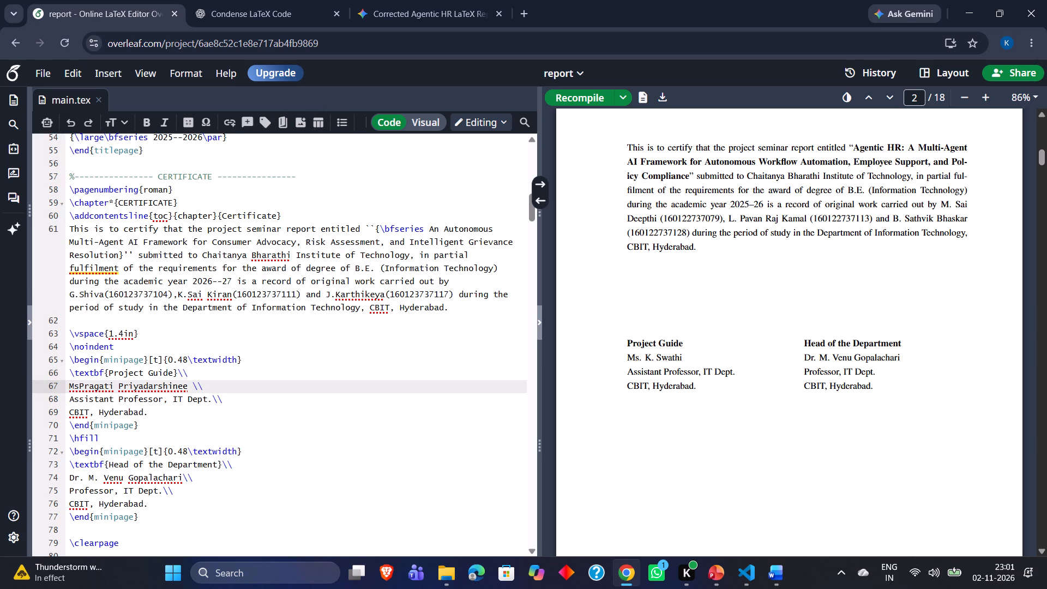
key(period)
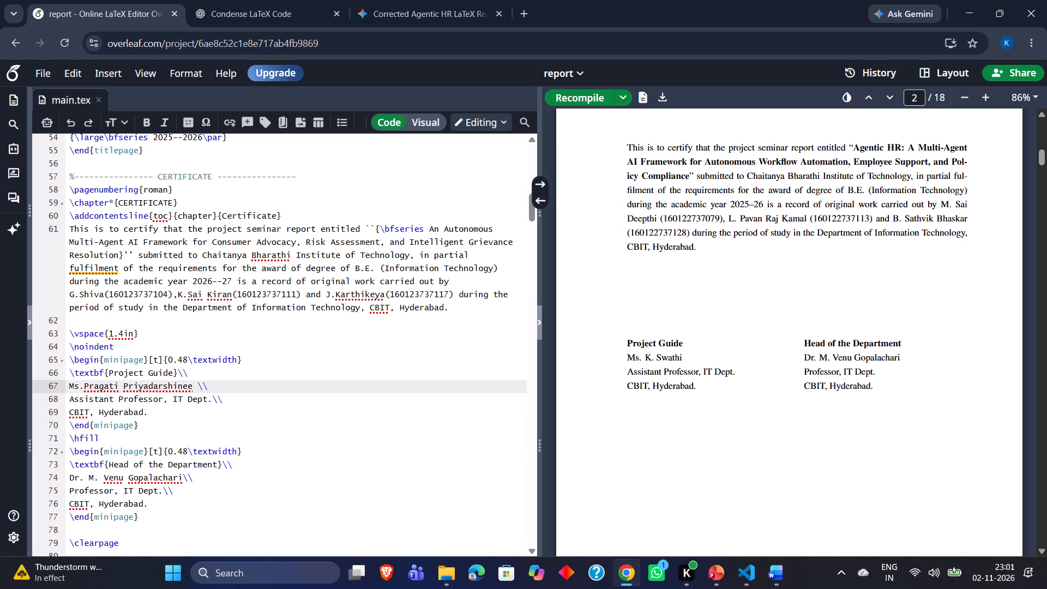
Switch to the Updated_Paper document in Word and copy its abstract text, without the "Abstract" label and index terms.
scroll(199, 422, down, 4)
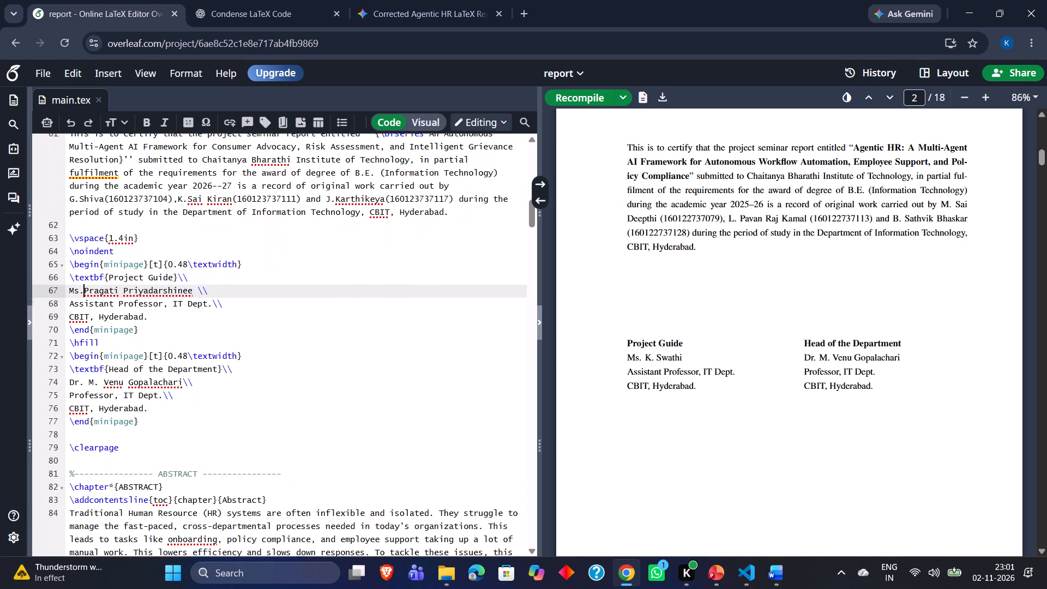
scroll(199, 422, down, 2)
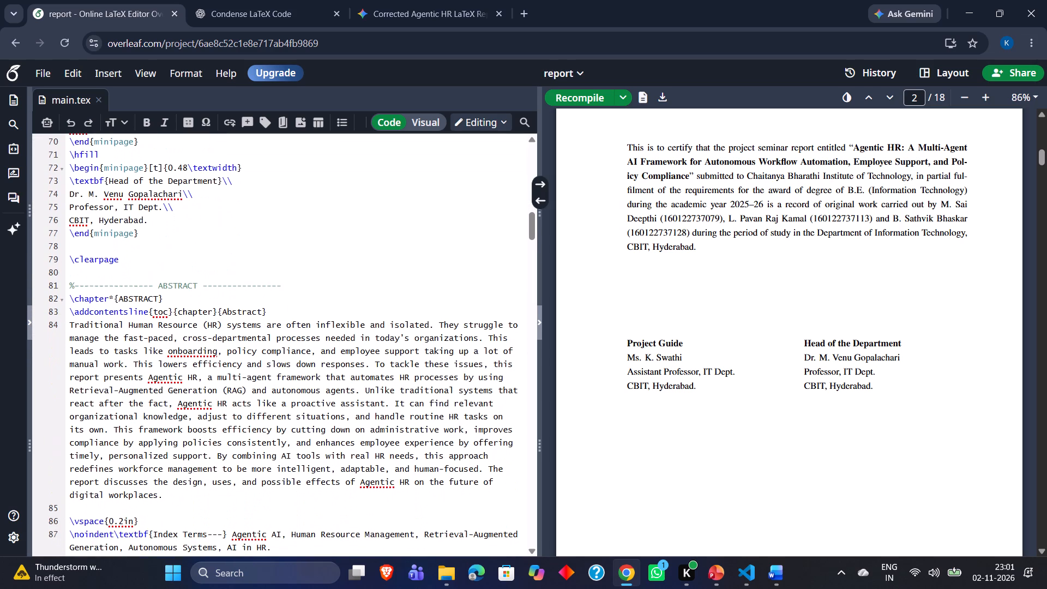
scroll(199, 422, down, 1)
key(alt+Tab)
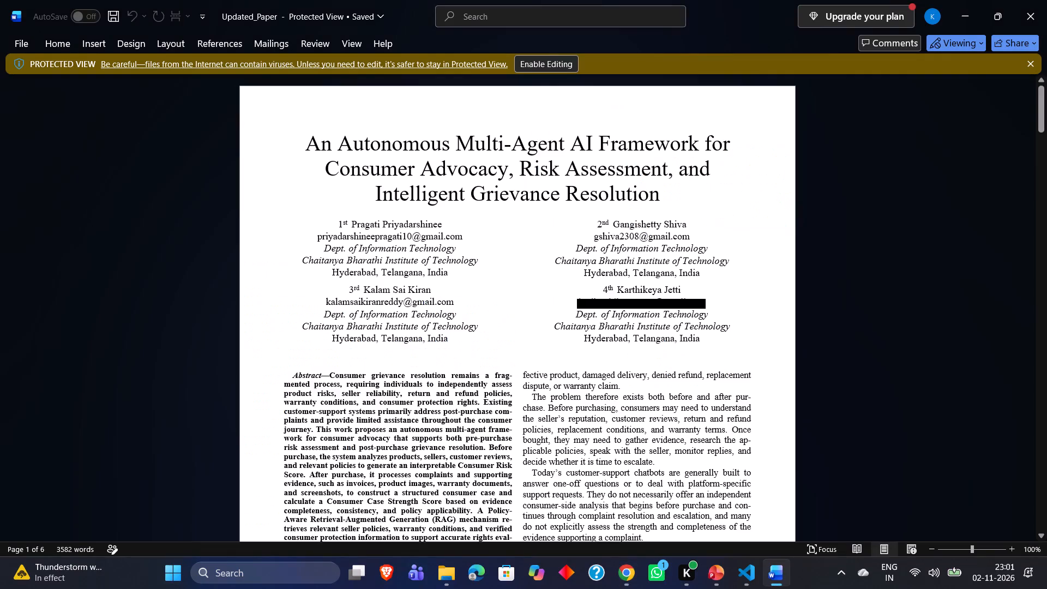
scroll(384, 431, down, 2)
scroll(384, 431, up, 1)
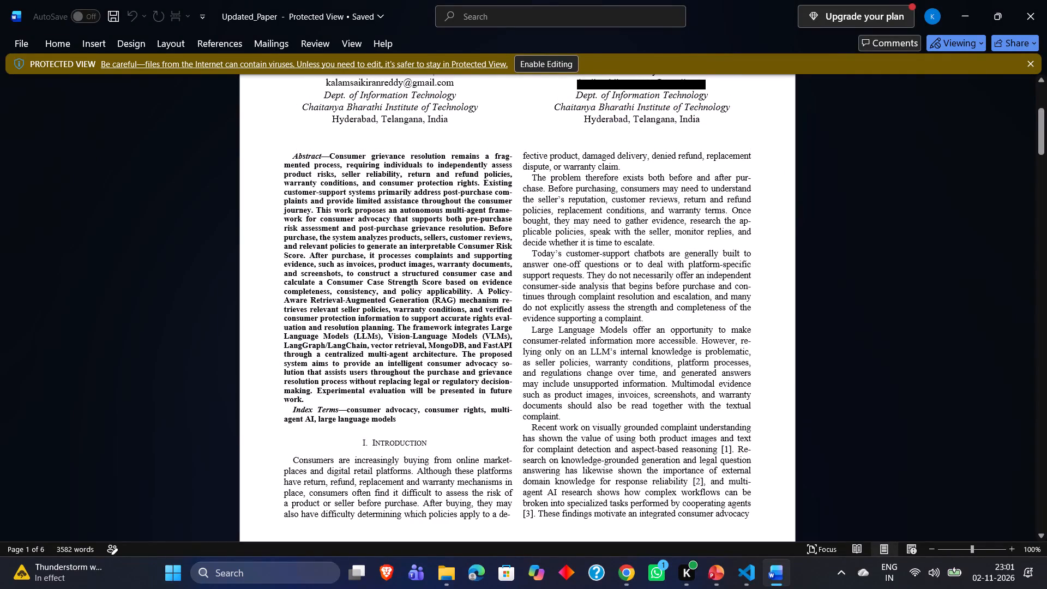
drag(328, 156, 289, 342)
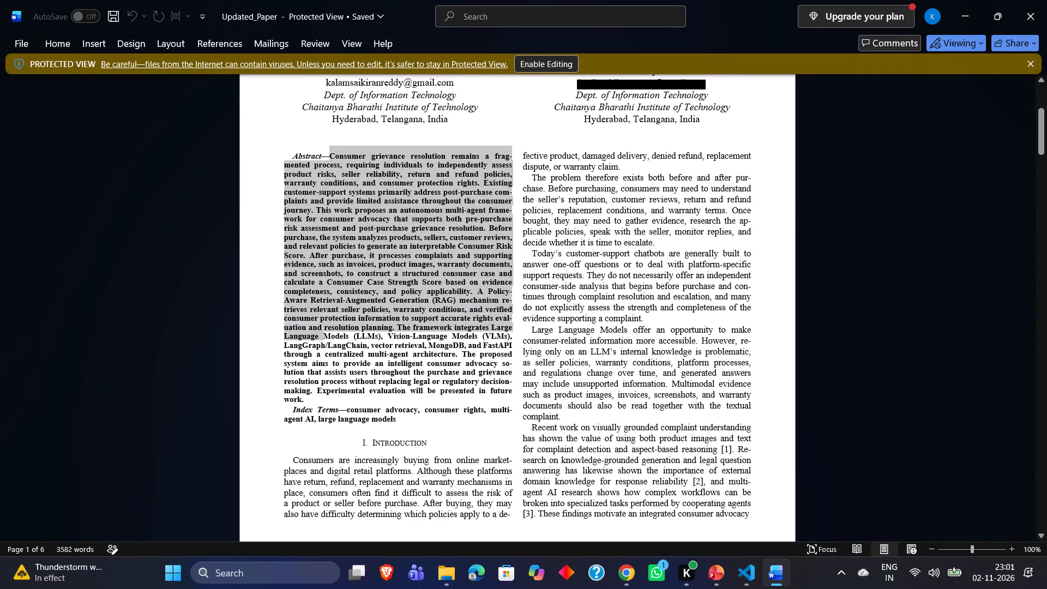
drag(289, 342, 306, 399)
key(ctrl+c)
Back in the Overleaf report, replace the whole Agentic HR paragraph of the ABSTRACT chapter with the copied consumer grievance abstract.
key(alt+Tab)
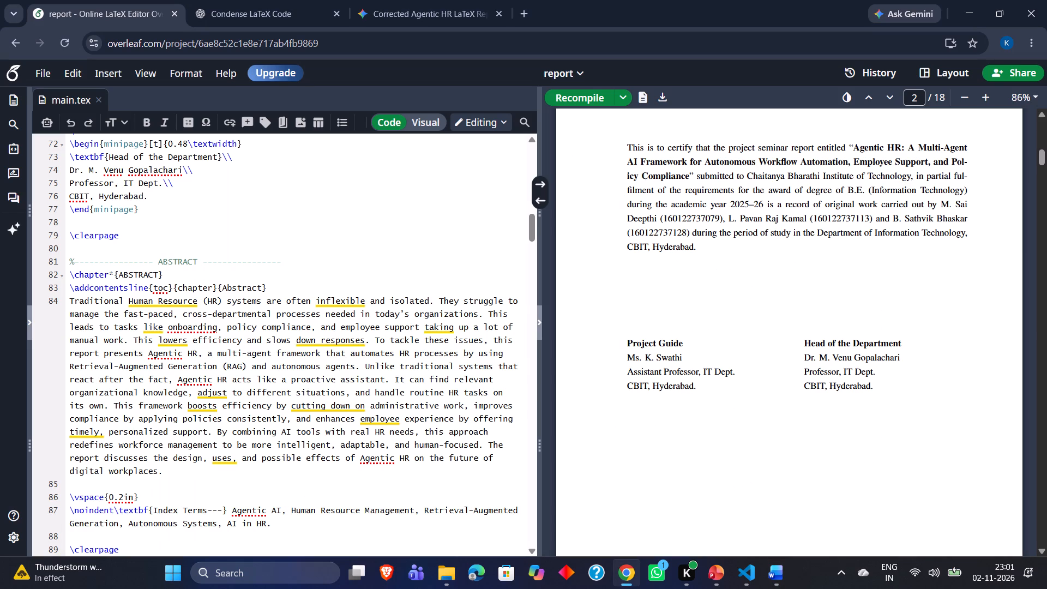
drag(163, 472, 69, 309)
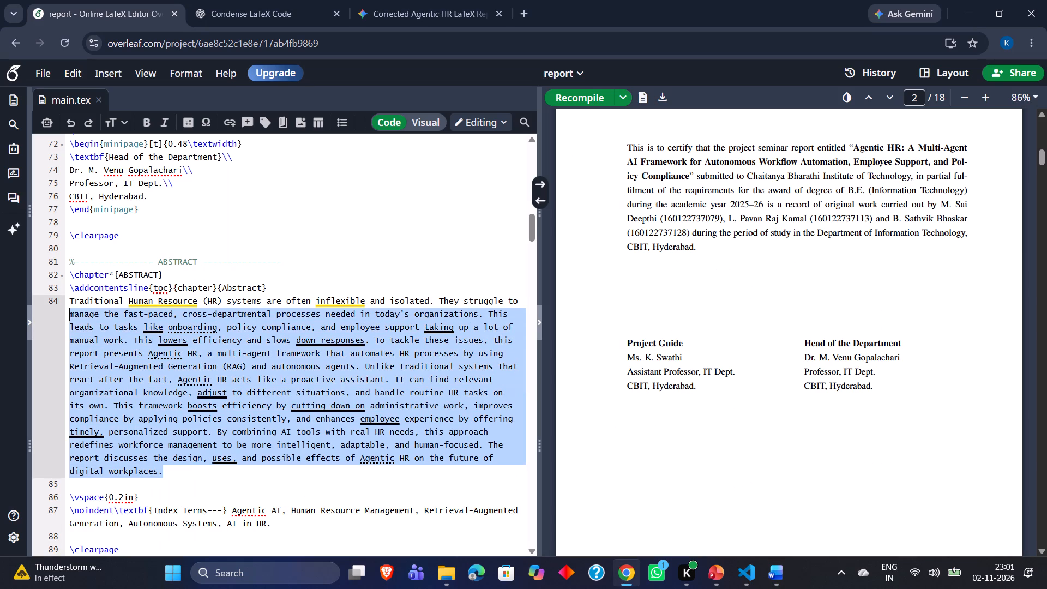
drag(69, 309, 65, 304)
key(ctrl+v)
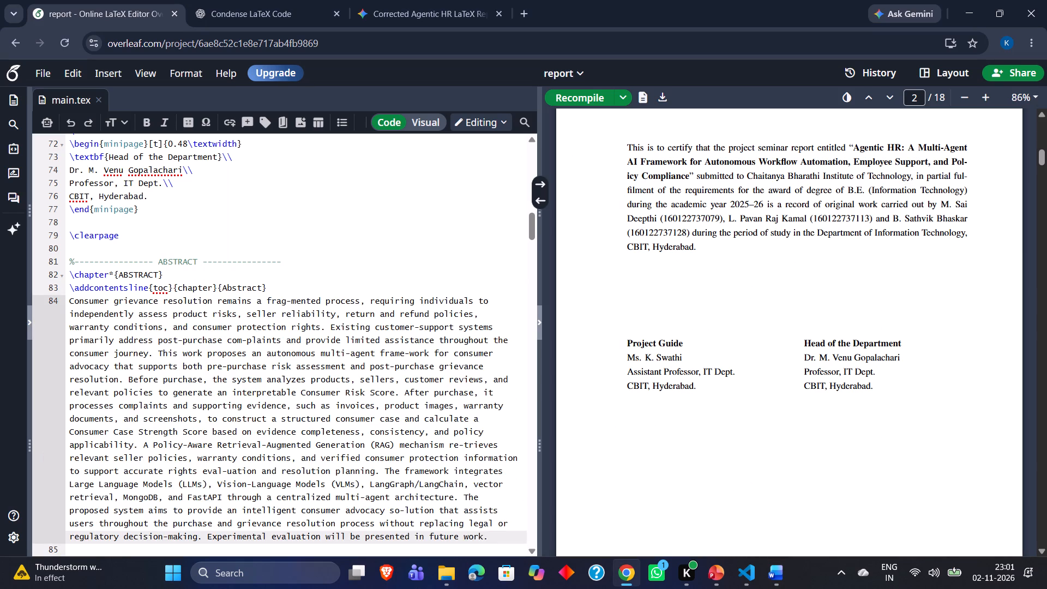
Replace the abstract's index terms with "consumer advocacy, consumer rights, multi-agent AI, large language models." copied from Updated_Paper in Word.
scroll(169, 312, down, 2)
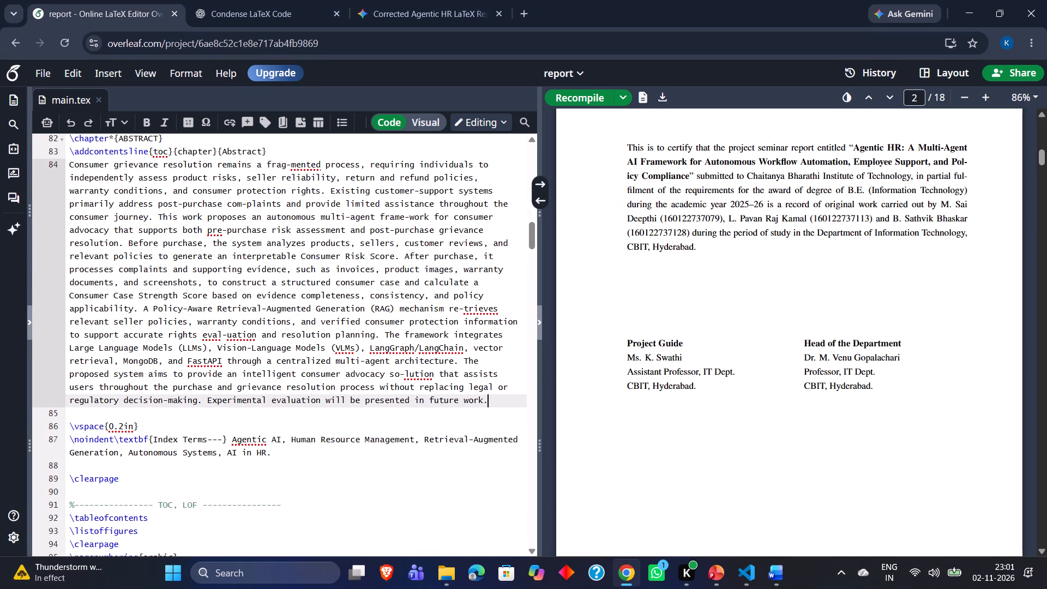
key(alt+Tab)
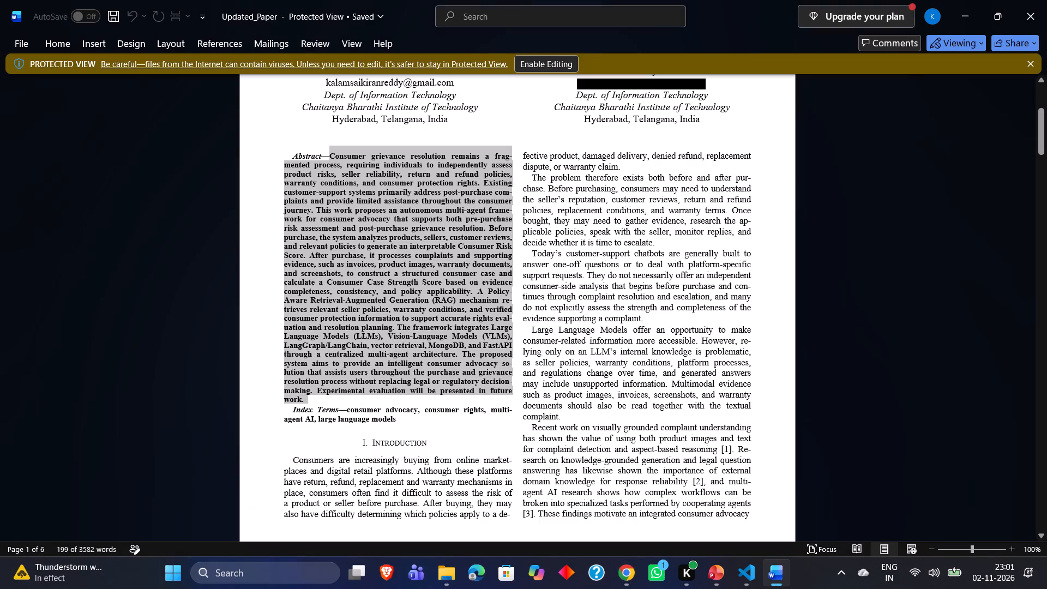
drag(347, 411, 395, 420)
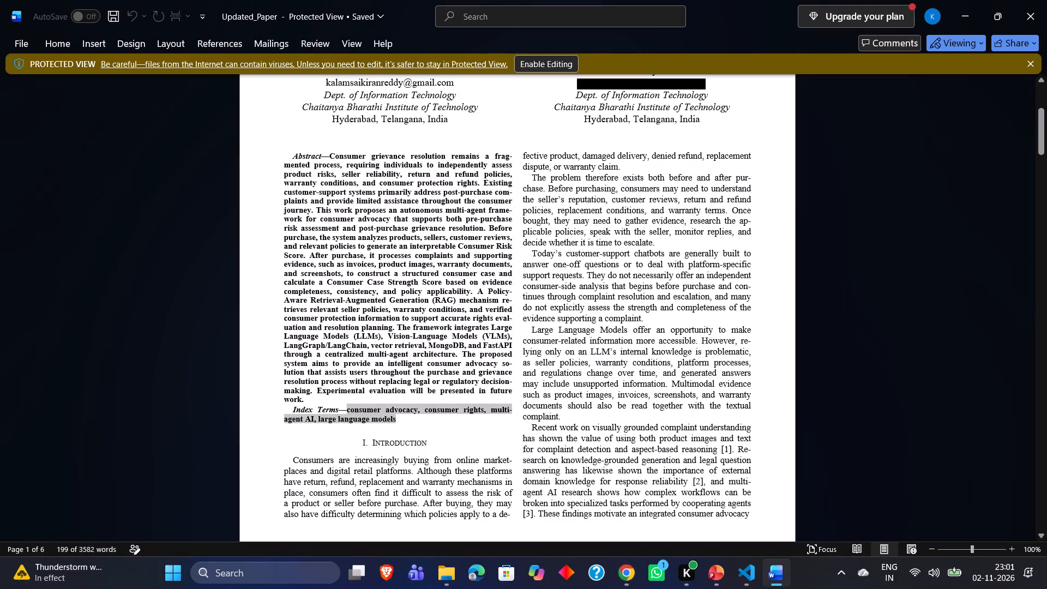
drag(395, 420, 394, 420)
key(ctrl+c)
key(alt+Tab)
drag(271, 455, 232, 442)
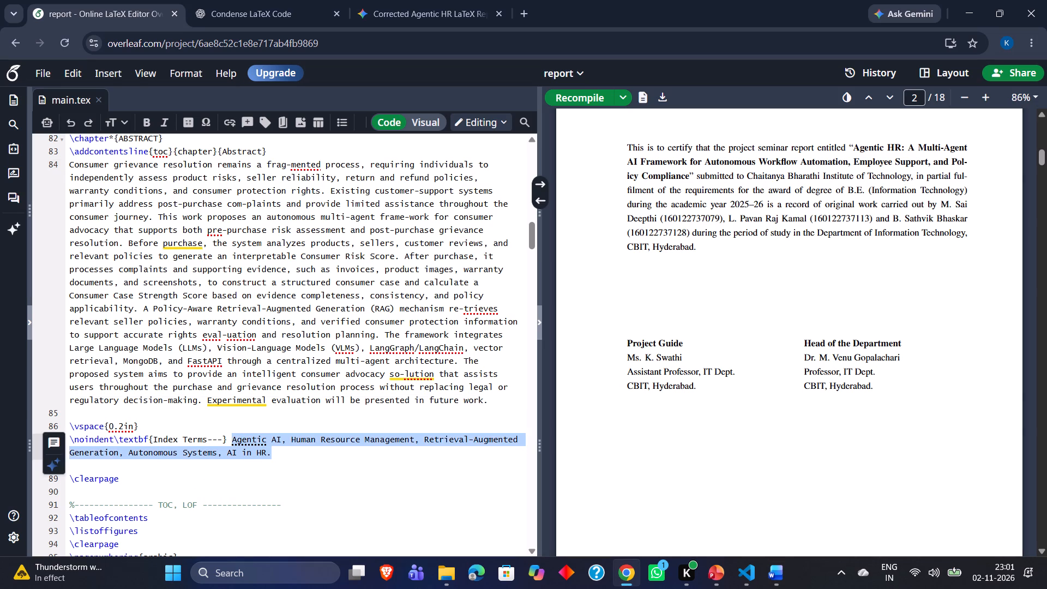
key(ctrl+v)
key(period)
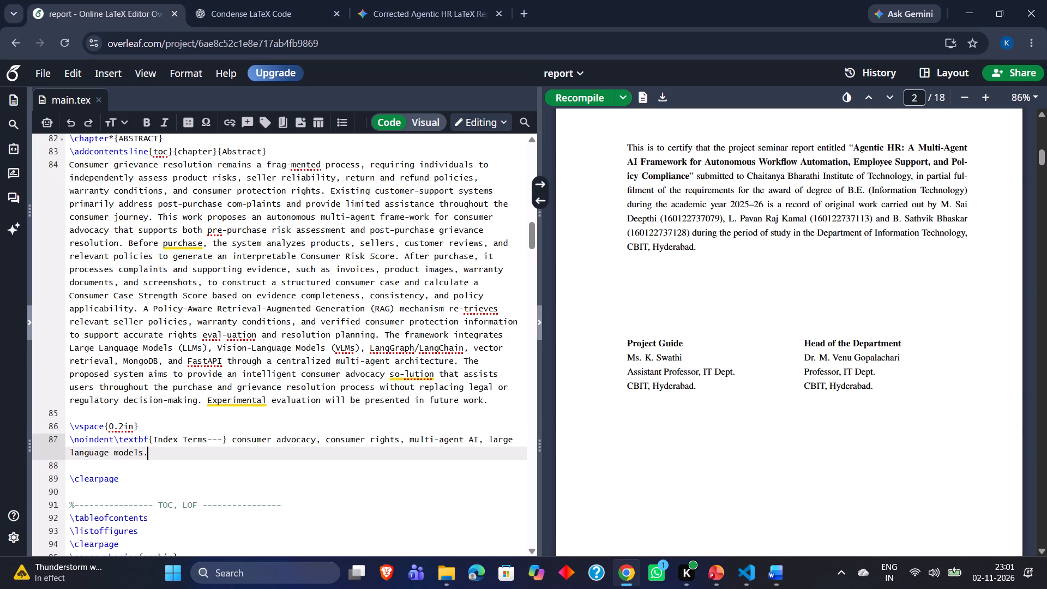
Recompile the report to update the PDF with the certificate, abstract and index terms edits.
scroll(356, 445, down, 1)
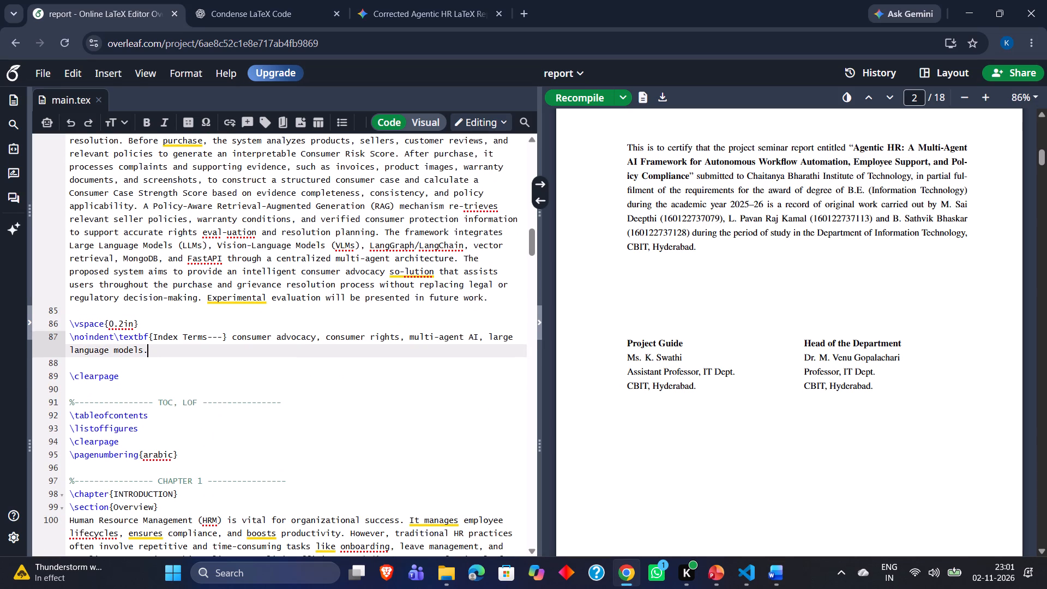
click(585, 89)
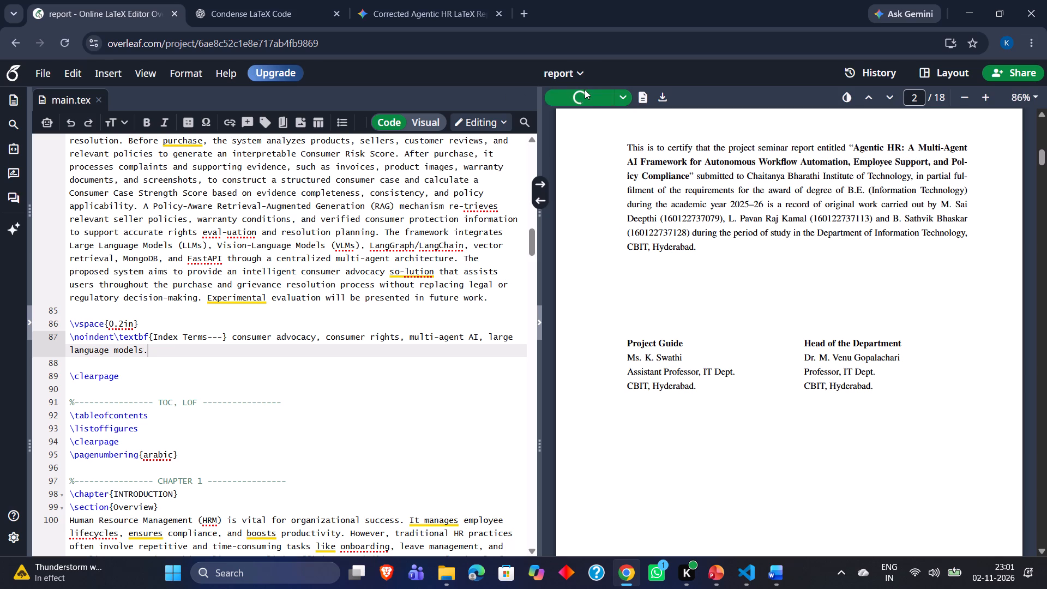
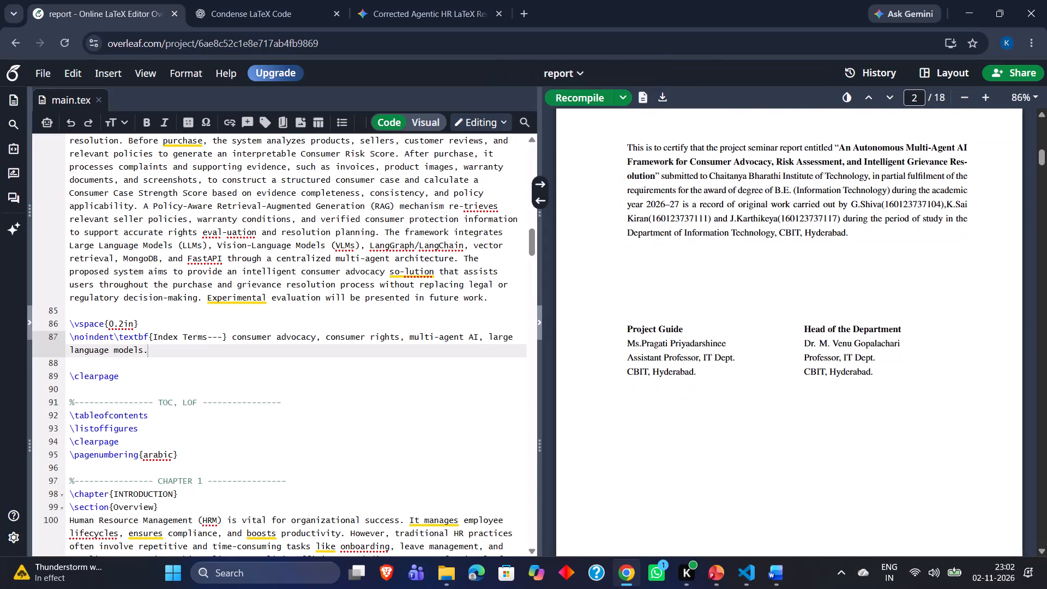
Review the recompiled PDF from the certificate through the abstract and index terms to the Contents page.
scroll(742, 177, down, 5)
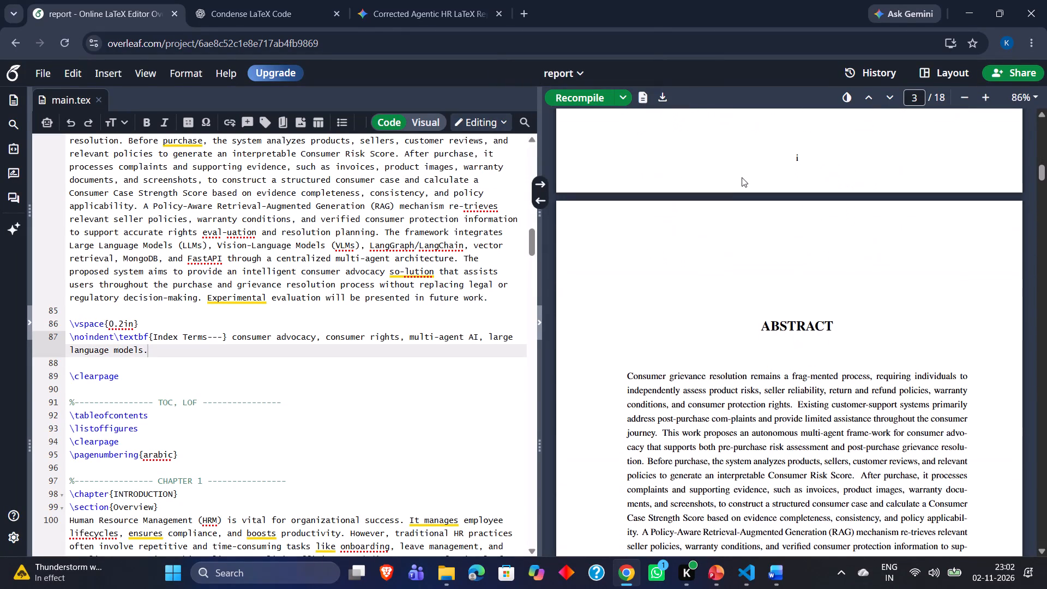
scroll(694, 269, down, 3)
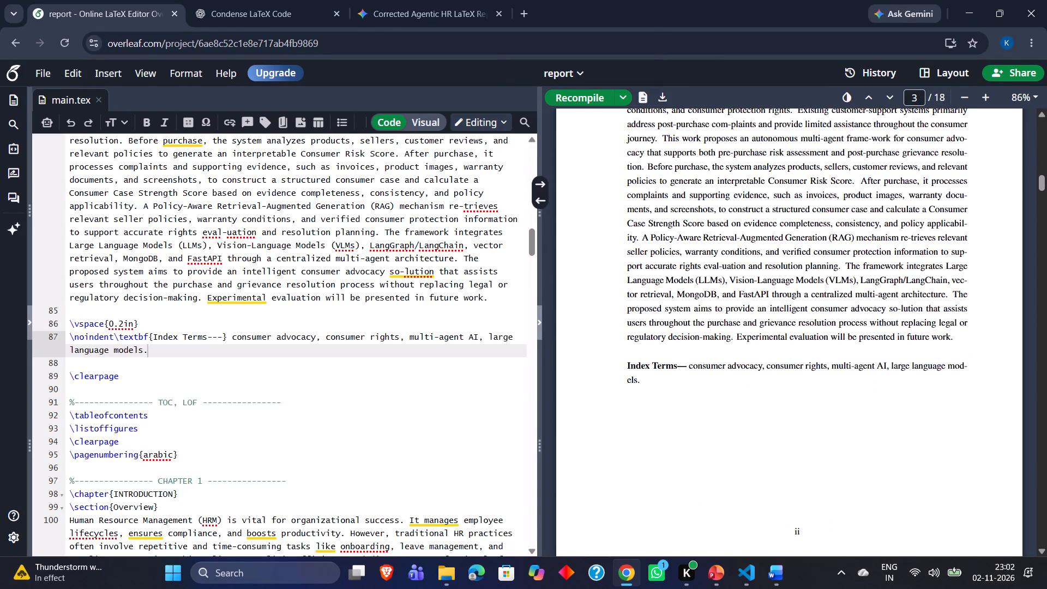
scroll(694, 269, down, 5)
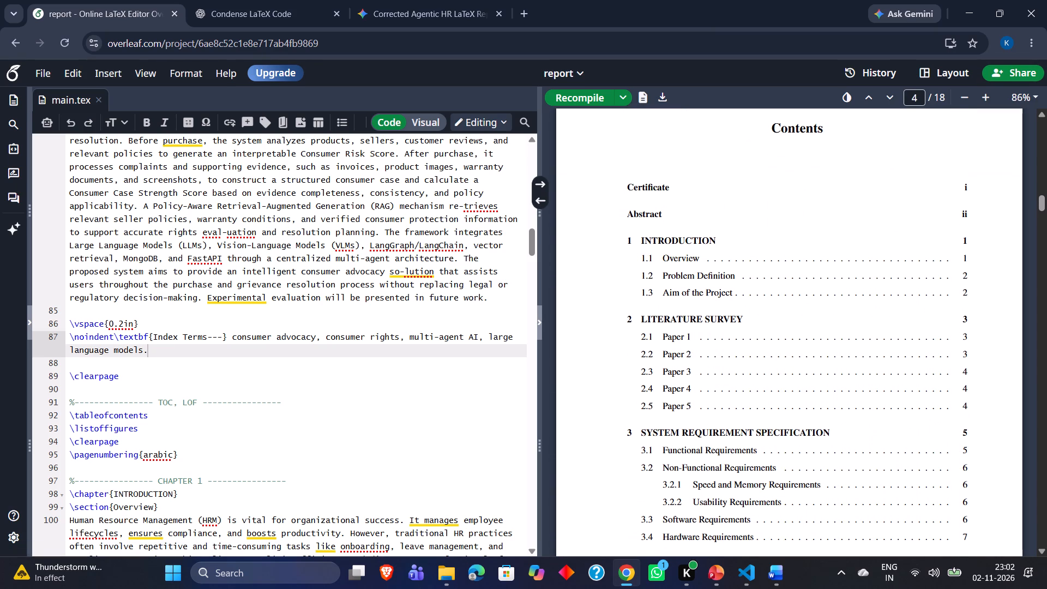
Examine the LaTeX source of Chapter 1 INTRODUCTION, covering the Overview, Problem Definition and Aim of the Project sections.
scroll(276, 377, down, 4)
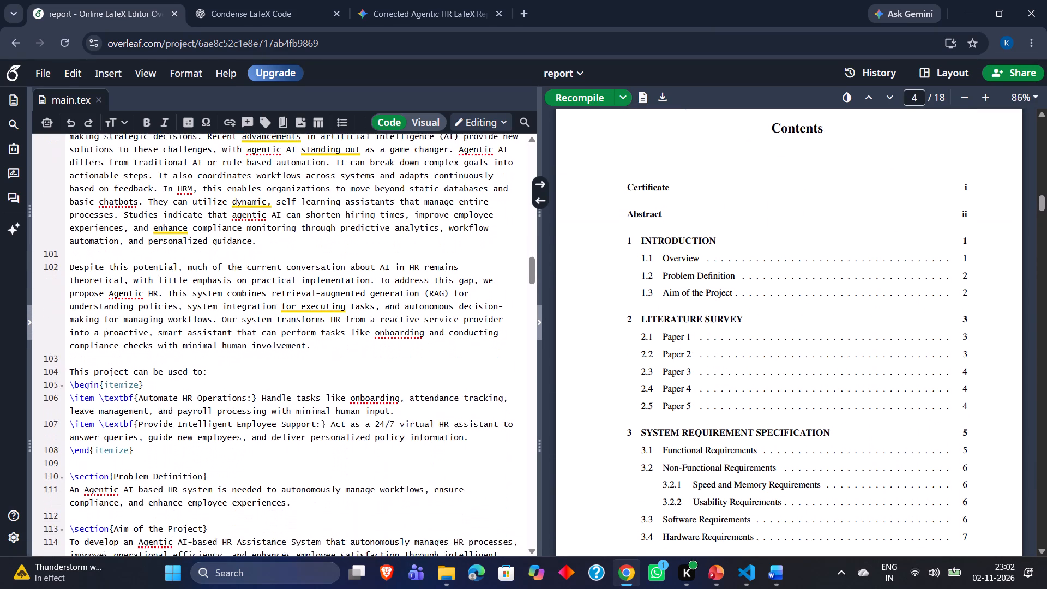
scroll(276, 377, down, 1)
scroll(276, 377, up, 1)
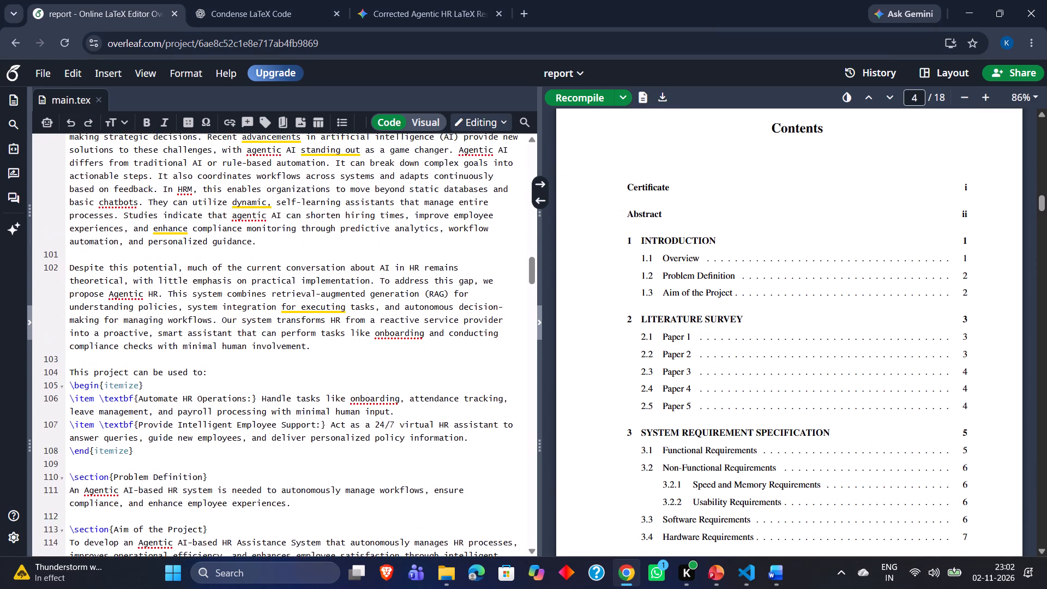
scroll(276, 377, up, 1)
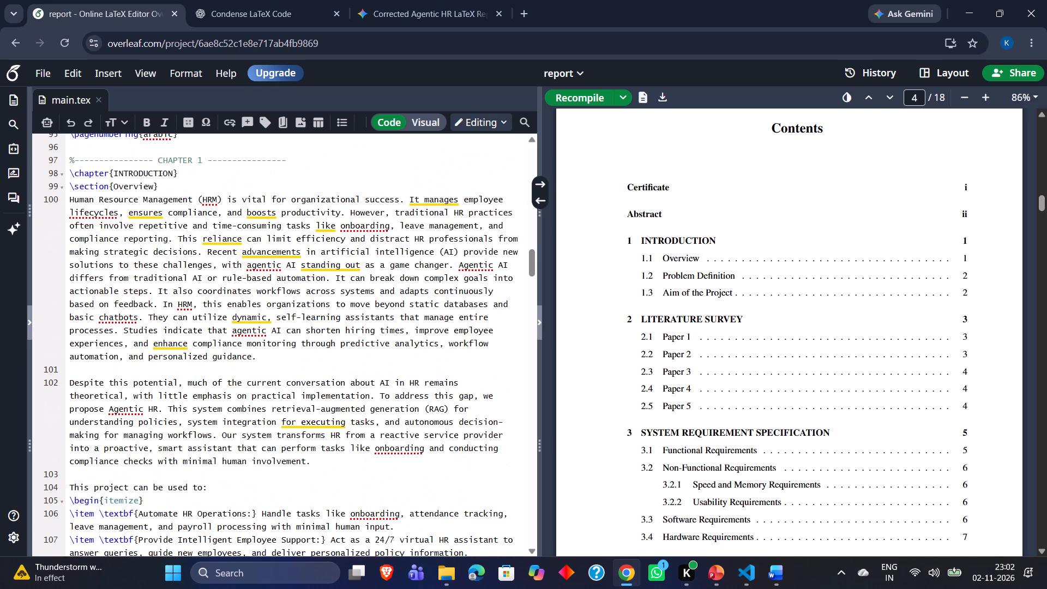
scroll(276, 377, up, 2)
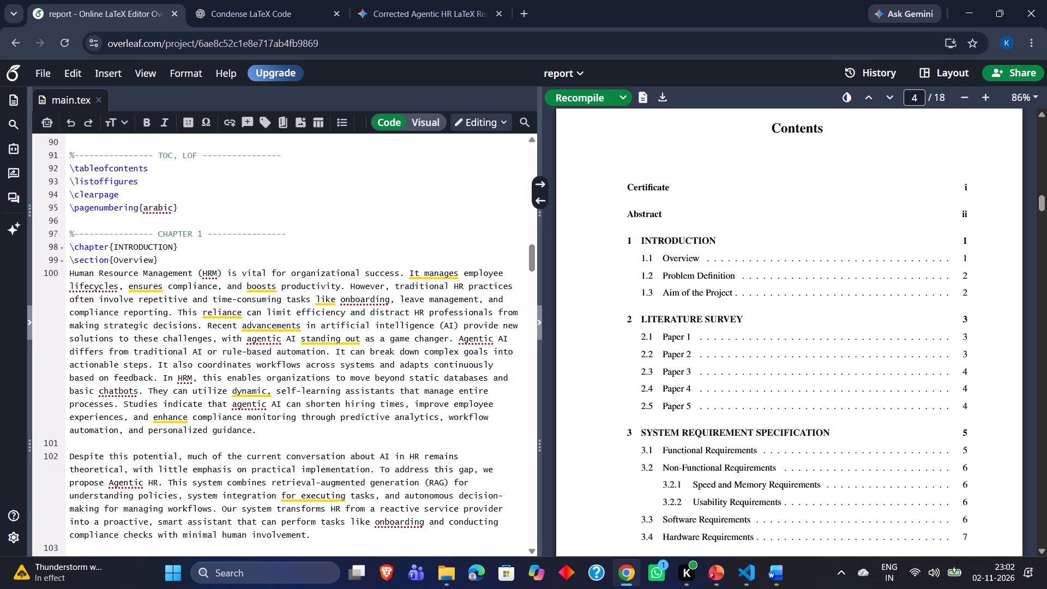
scroll(276, 377, down, 1)
Review the PDF from the rest of the Contents and List of Figures through Chapter 1's Overview, Problem Definition and Aim of the Project.
scroll(693, 302, down, 3)
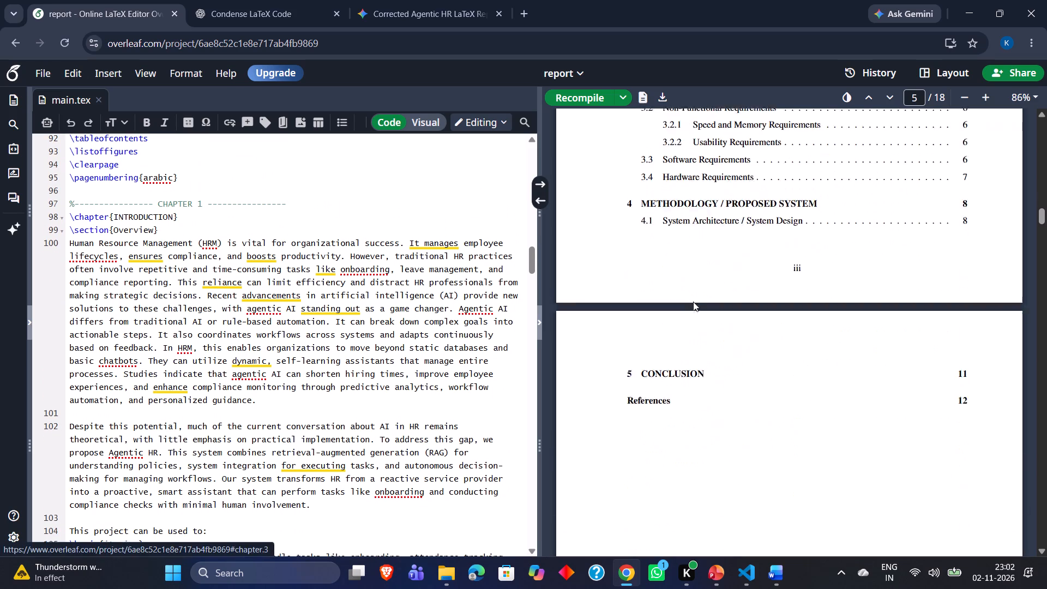
scroll(693, 302, down, 3)
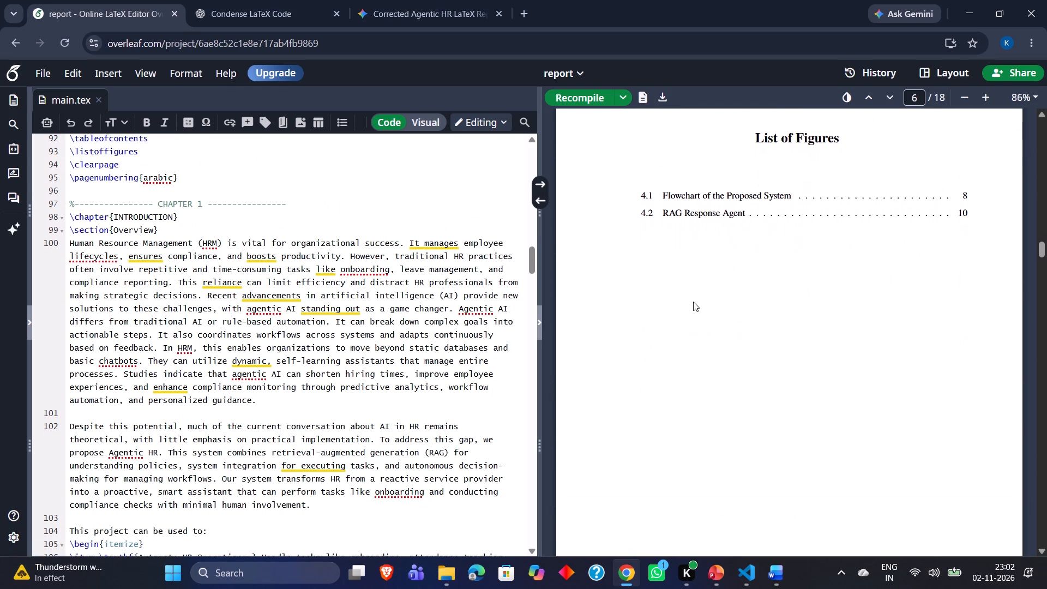
scroll(693, 302, down, 2)
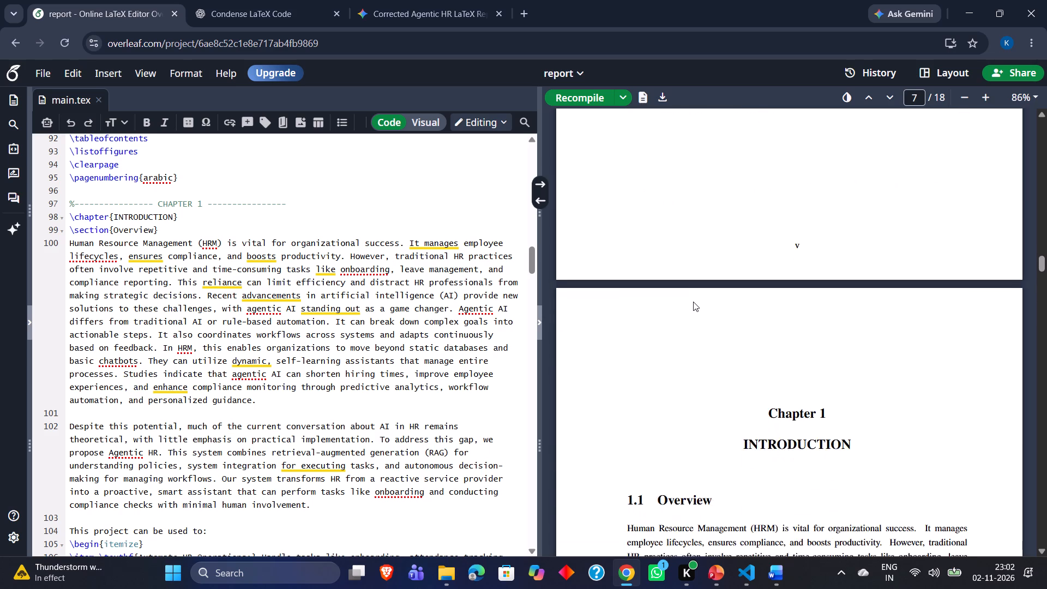
scroll(693, 302, down, 3)
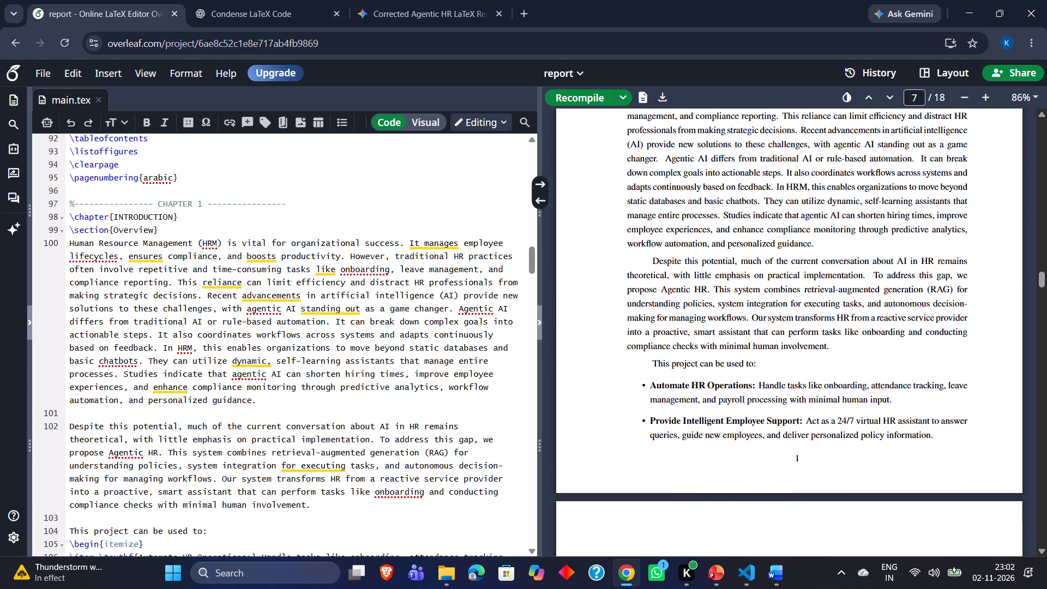
scroll(693, 302, down, 2)
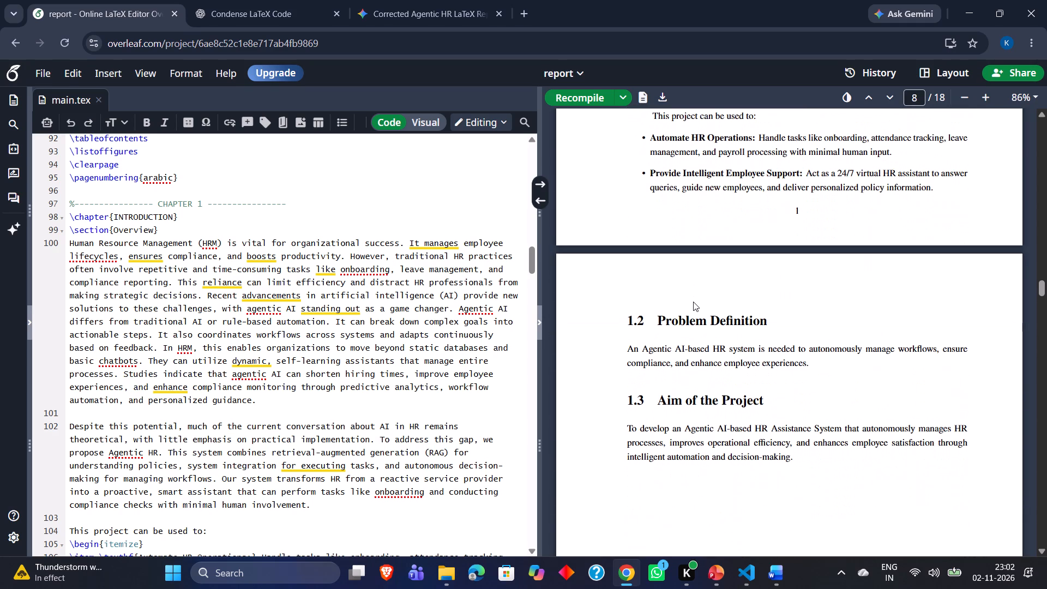
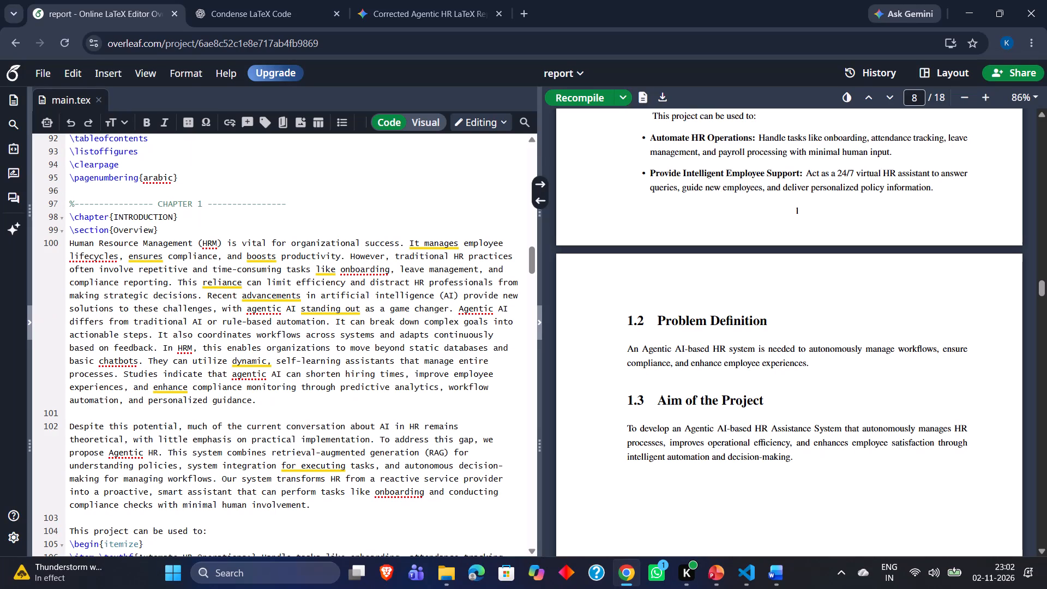
Copy the two Overview paragraphs of Chapter 1 from the LaTeX source, from "Human Resource Management (HRM)" to "minimal human involvement.".
drag(70, 242, 116, 259)
drag(116, 259, 365, 415)
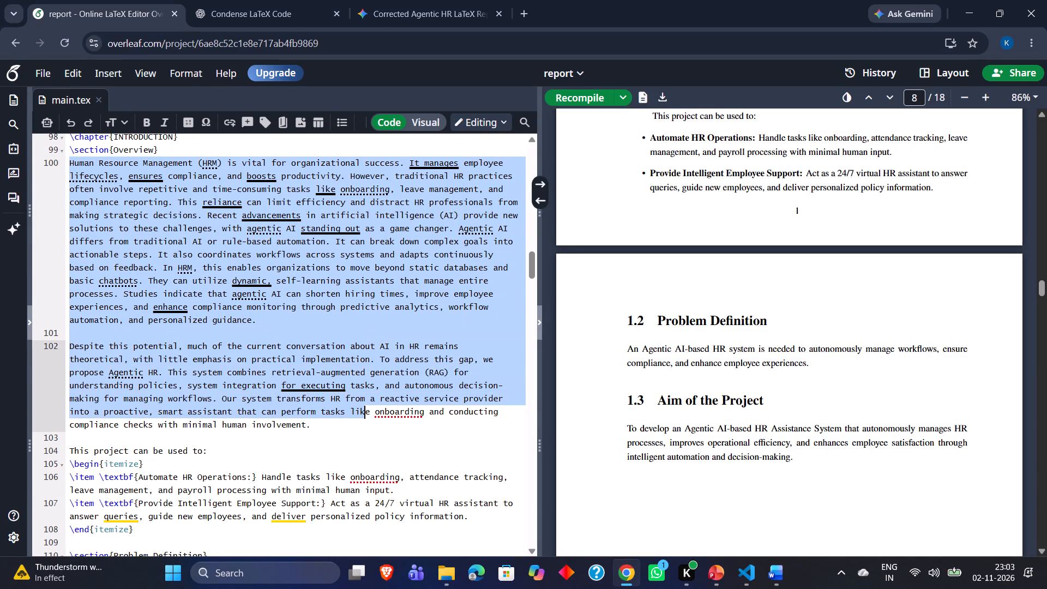
drag(365, 415, 315, 421)
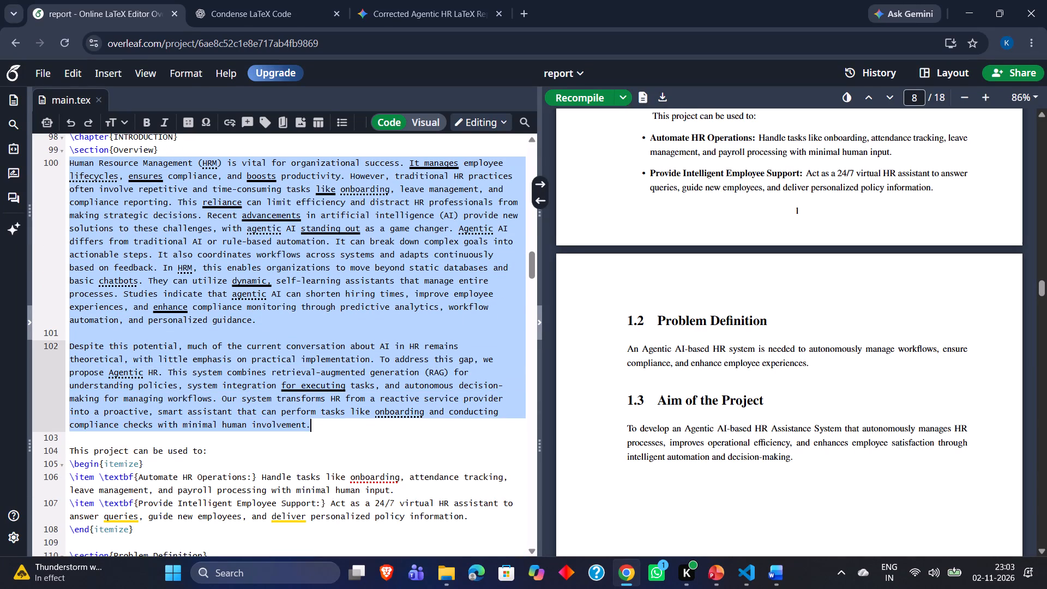
drag(315, 421, 314, 422)
key(ctrl+c)
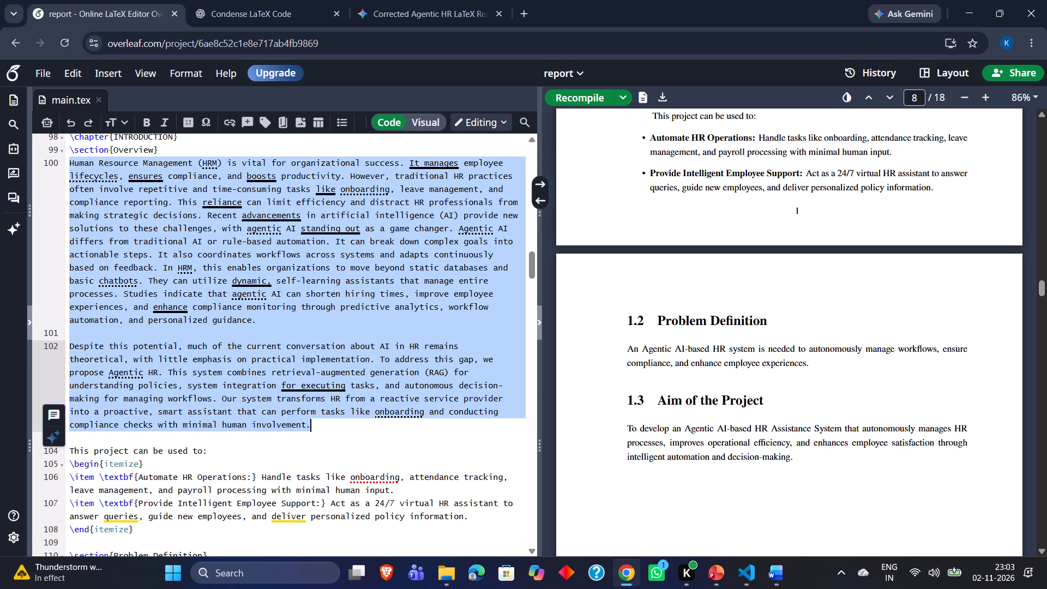
Compare Chapter 1's Overview, use list, Problem Definition and Aim of the Project in the PDF and source, up to the Literature Survey's start.
click(730, 375)
scroll(730, 375, up, 1)
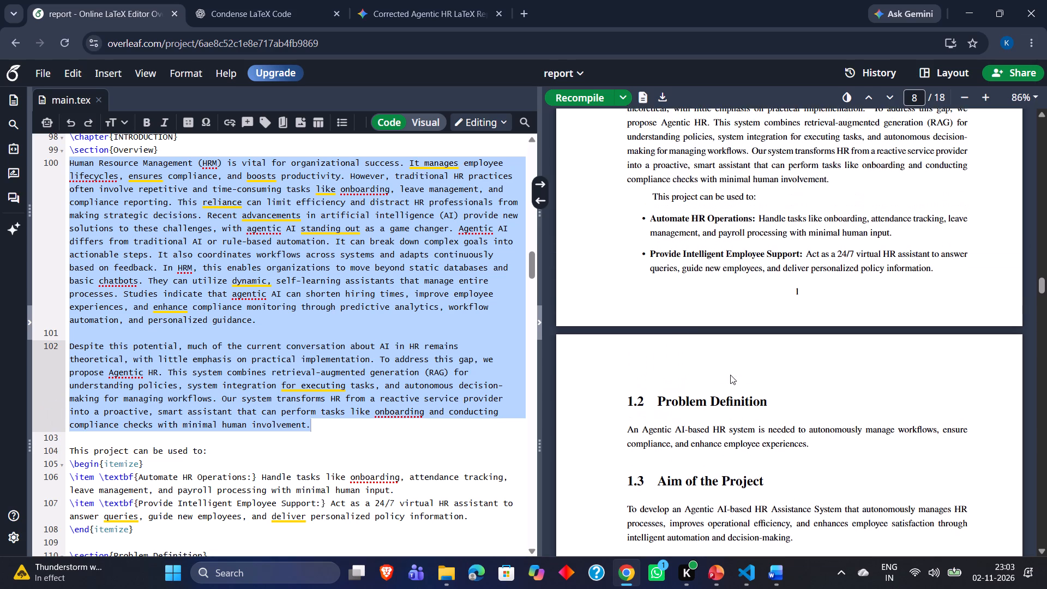
scroll(730, 375, up, 1)
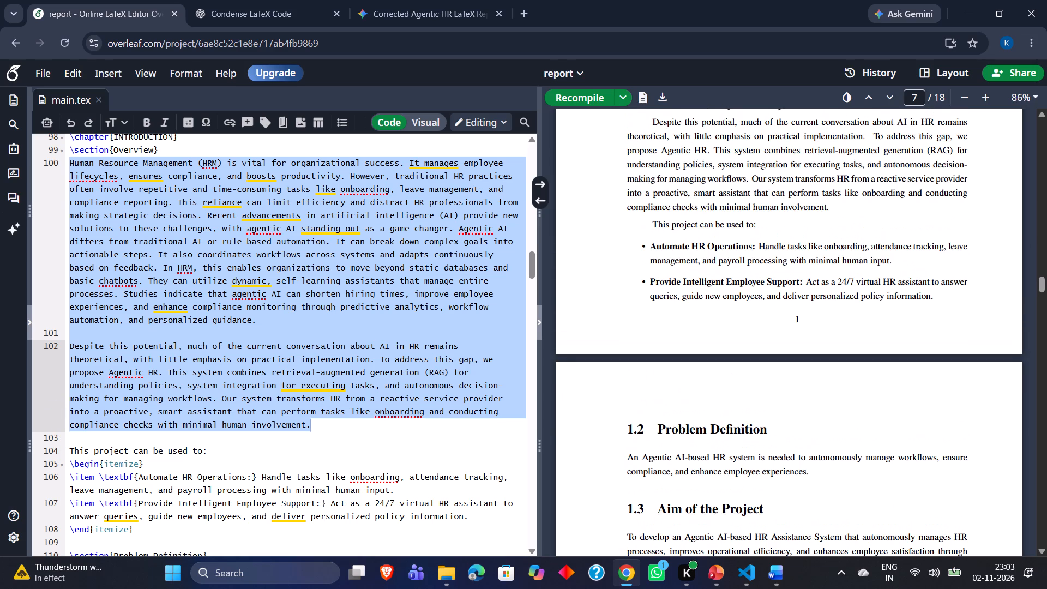
click(291, 422)
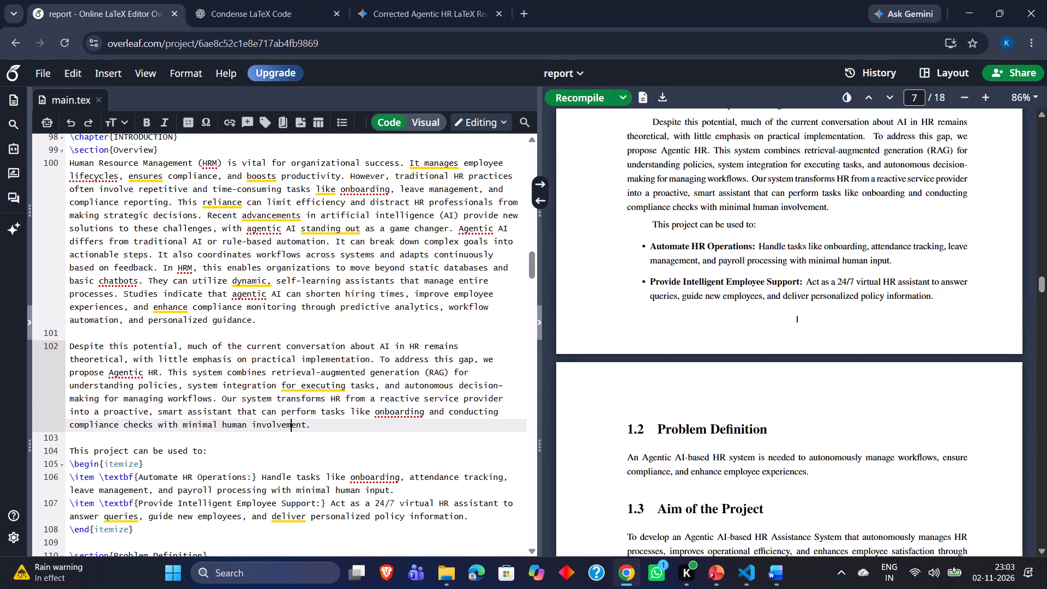
scroll(291, 422, down, 2)
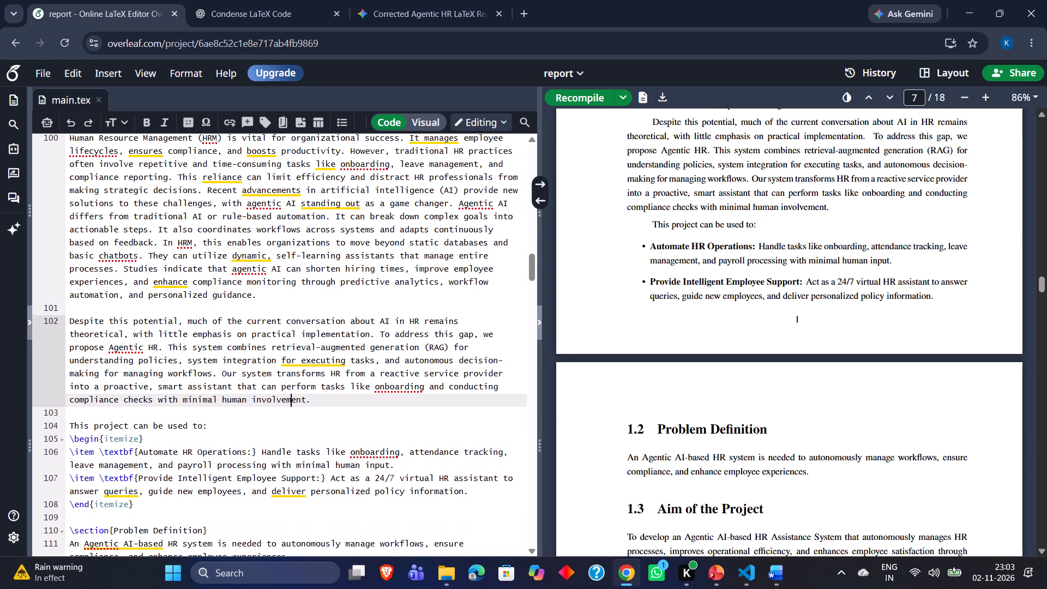
scroll(291, 422, down, 1)
scroll(723, 451, down, 1)
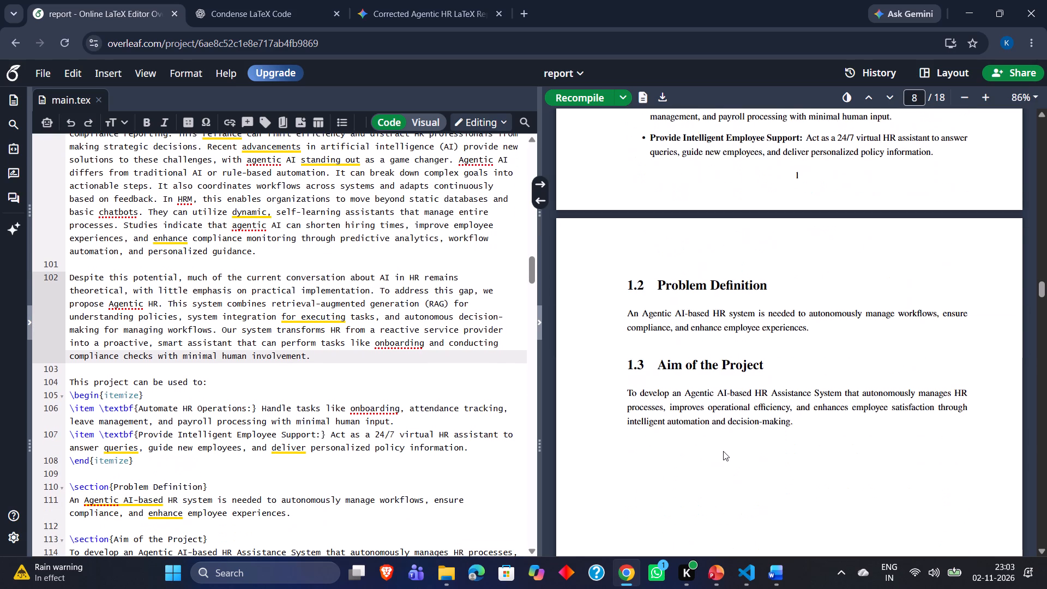
scroll(723, 451, down, 4)
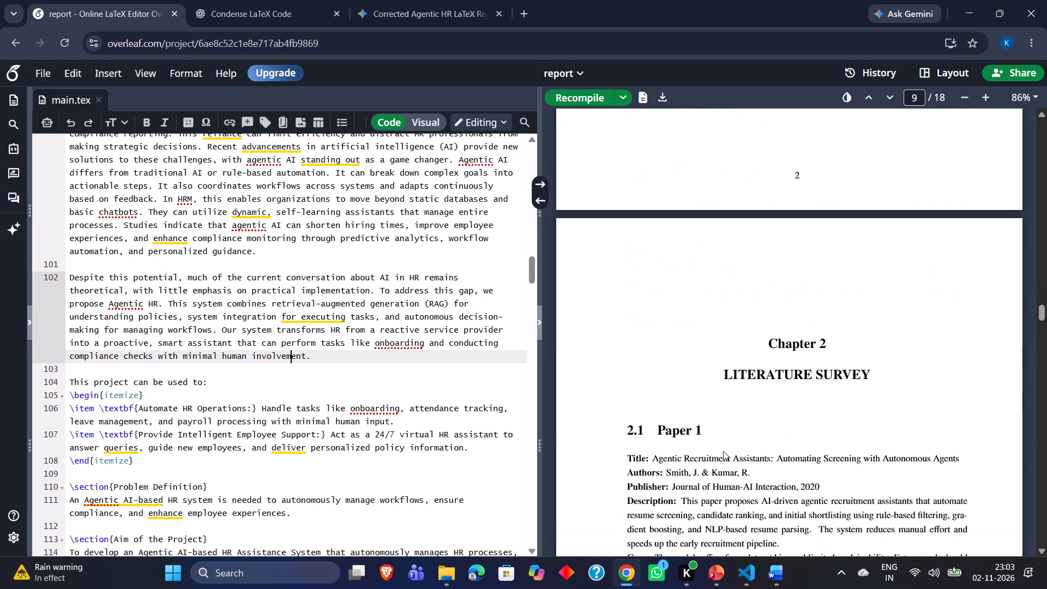
scroll(723, 451, up, 2)
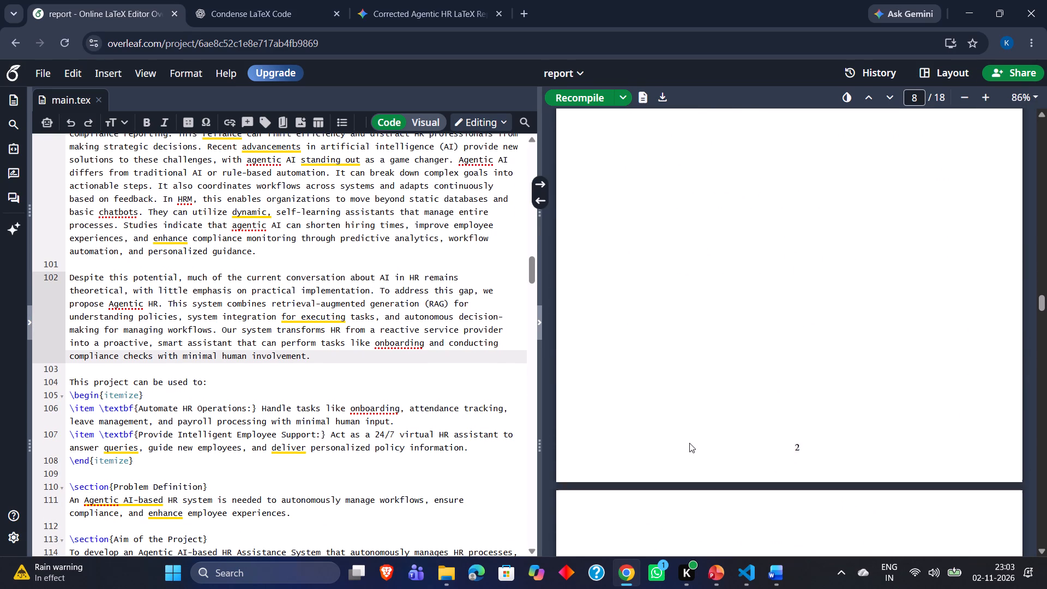
scroll(689, 443, up, 4)
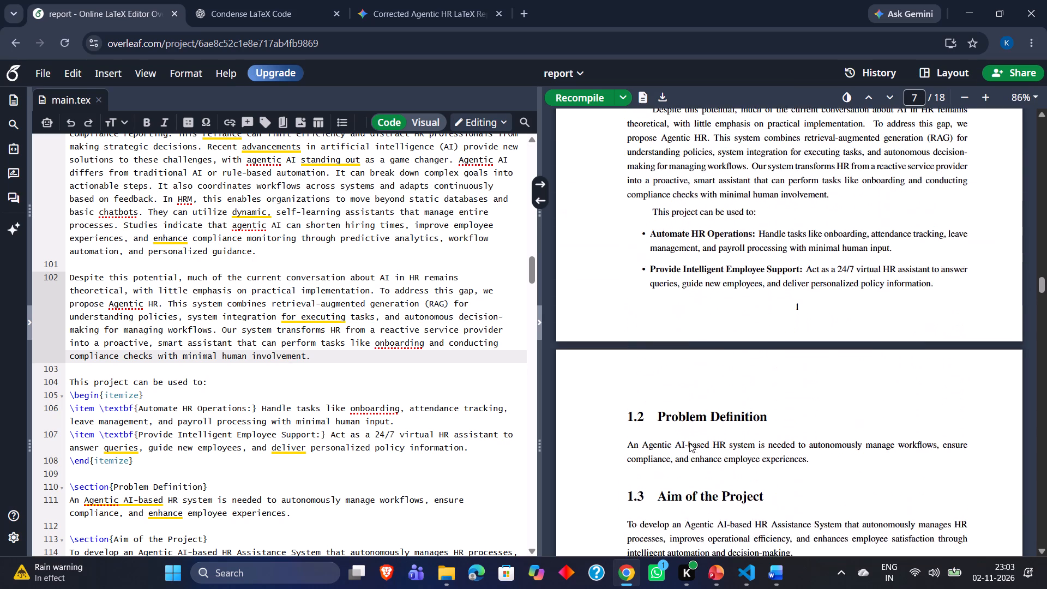
scroll(689, 443, up, 1)
scroll(689, 443, down, 1)
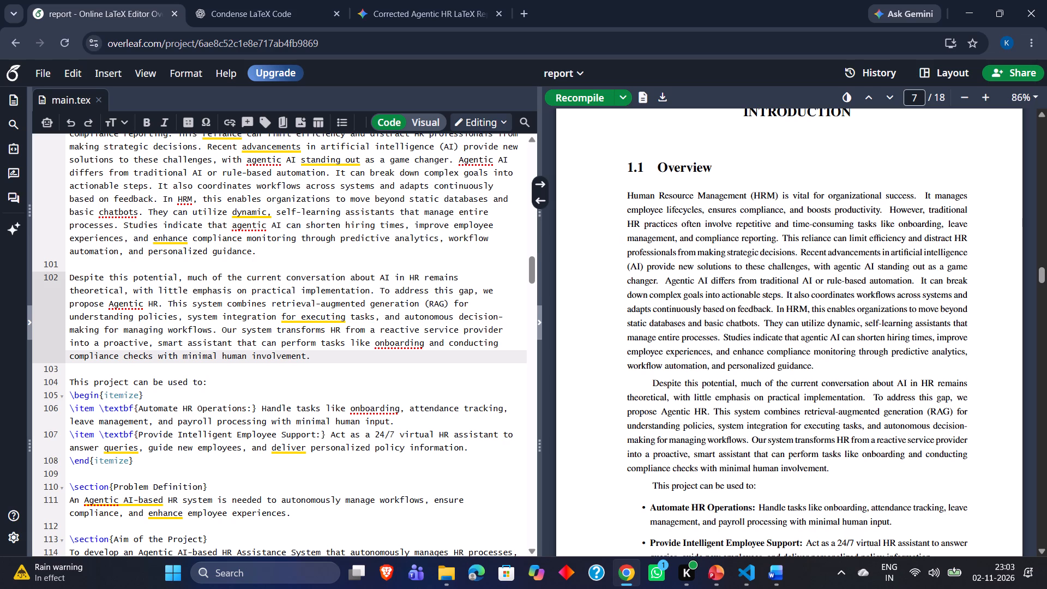
scroll(689, 443, down, 2)
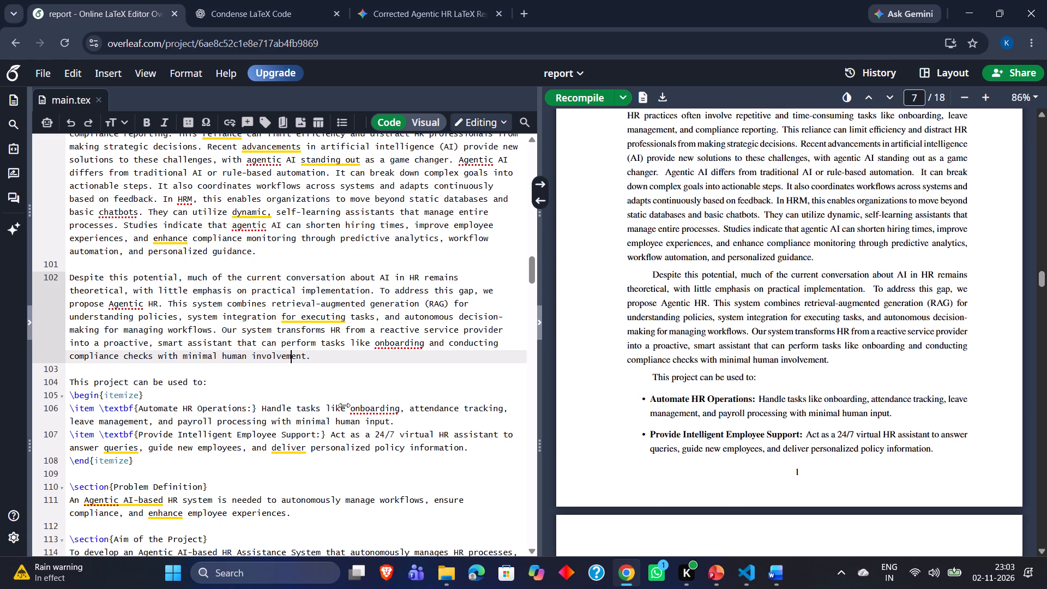
Examine the LaTeX source from the end of Chapter 1 into the Paper 1 and Paper 2 entries of Chapter 2 LITERATURE SURVEY.
scroll(343, 405, down, 2)
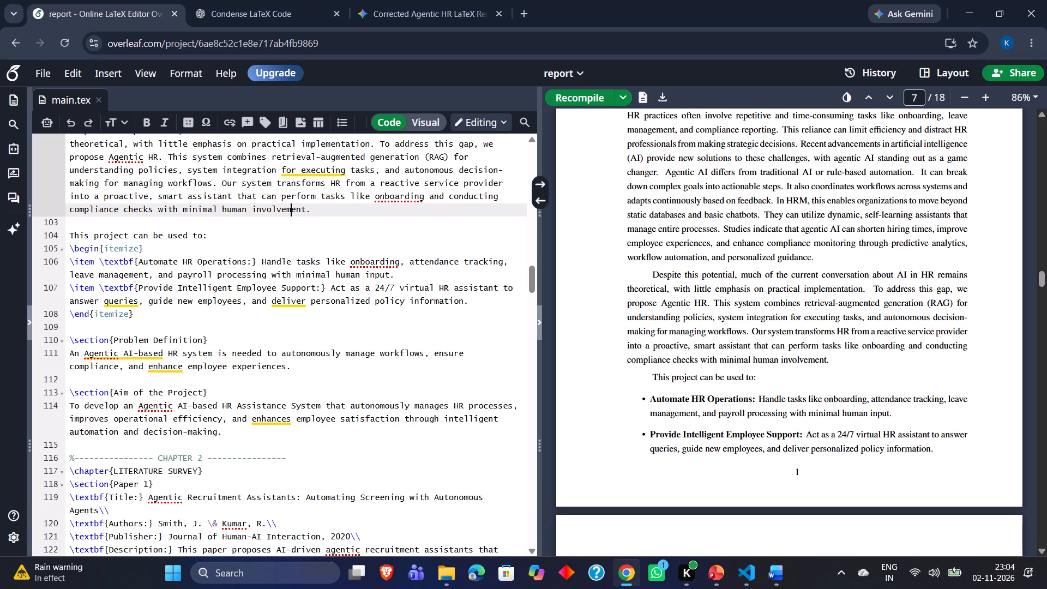
scroll(343, 405, down, 3)
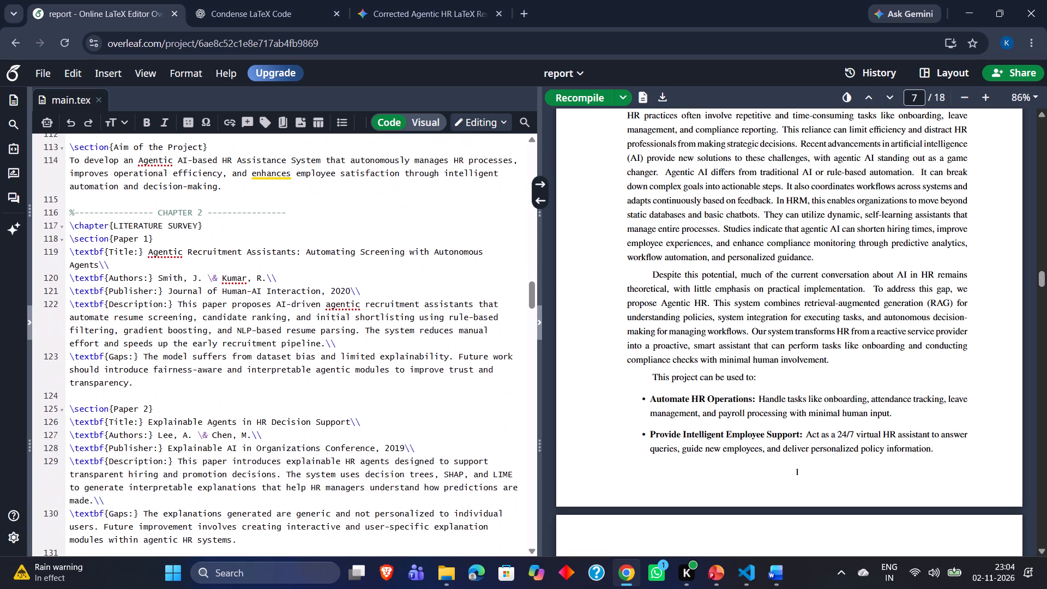
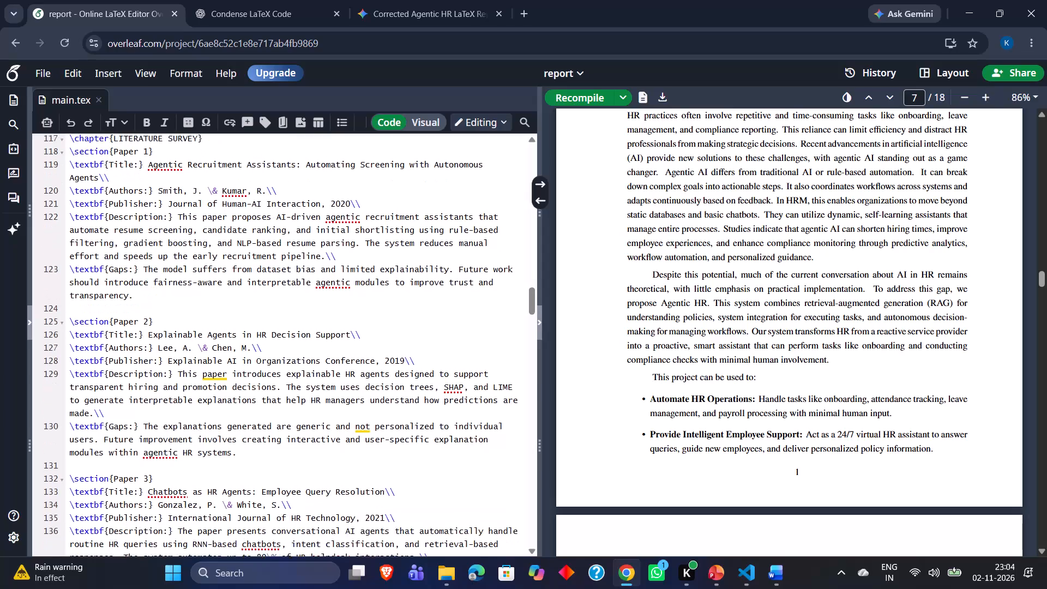
Review the Chapter 2 paper entries and Chapter 1's sections in the LaTeX source, plus Problem Definition and Aim of the Project in the PDF.
scroll(343, 405, down, 1)
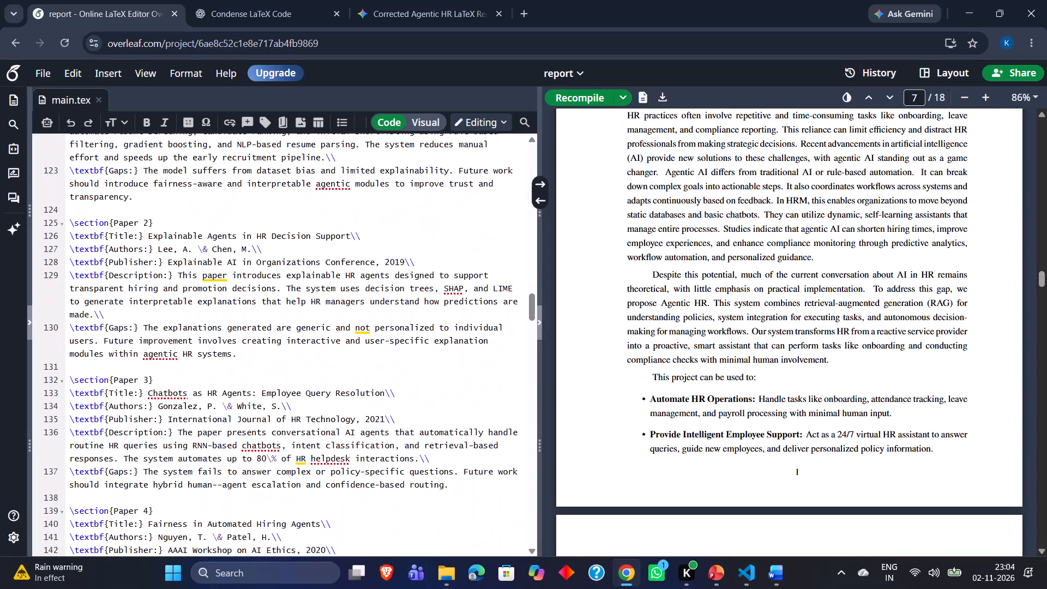
scroll(343, 405, down, 1)
scroll(343, 405, up, 3)
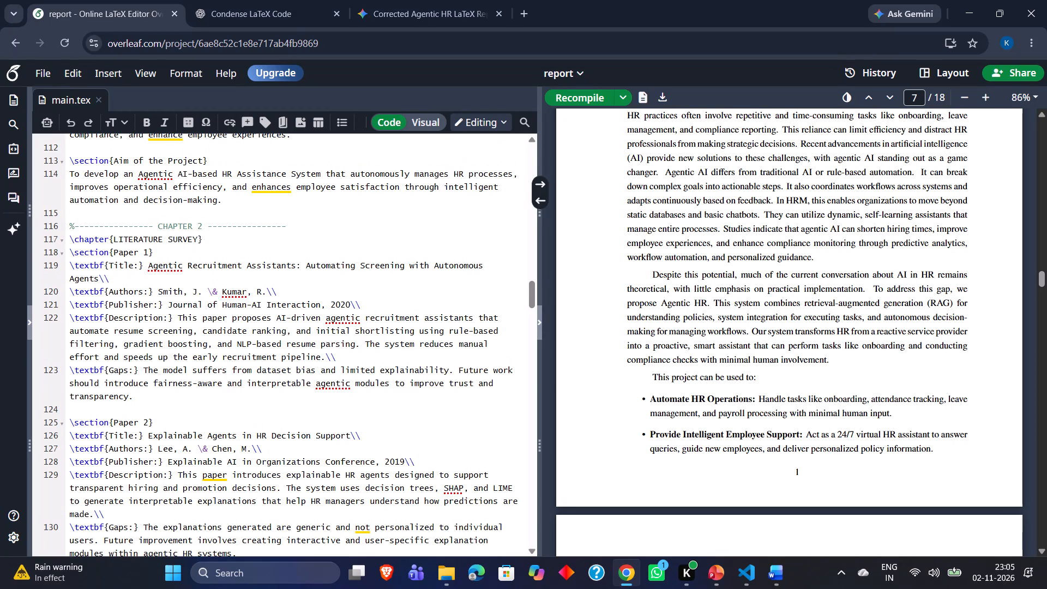
scroll(343, 405, up, 1)
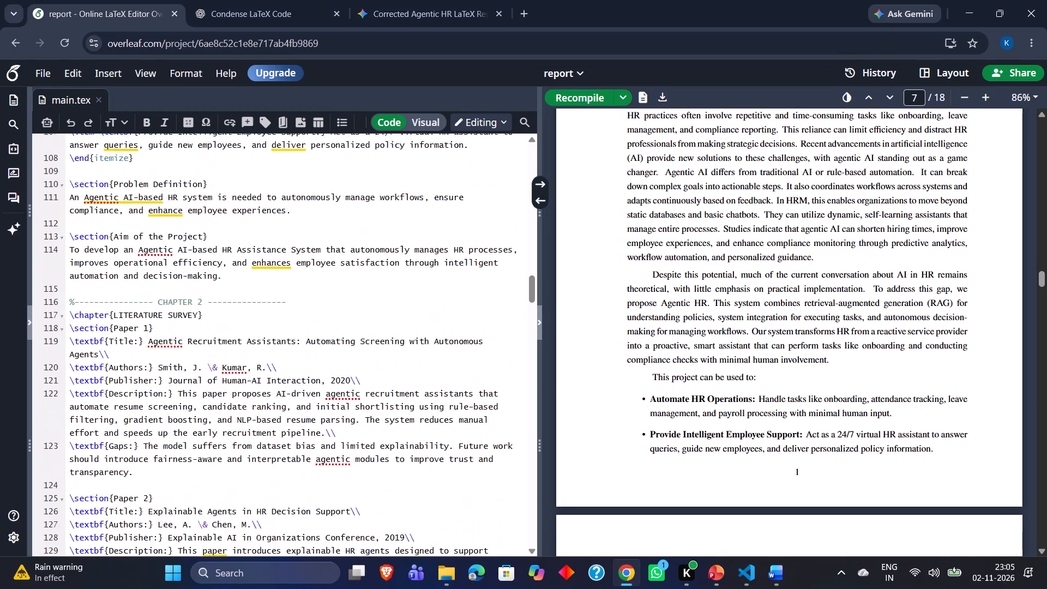
scroll(343, 405, up, 3)
scroll(343, 405, down, 2)
scroll(747, 411, down, 1)
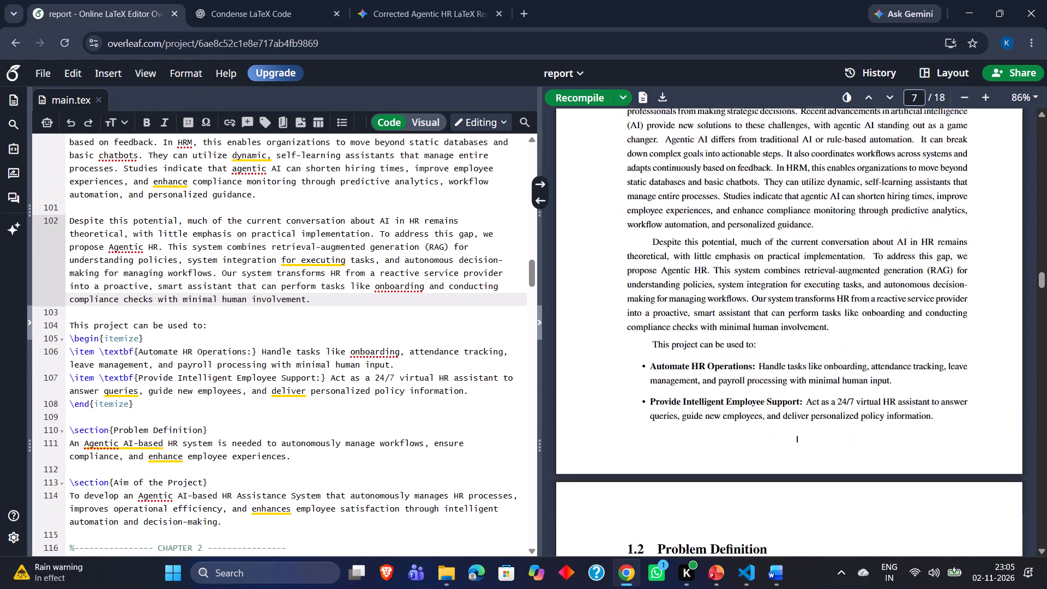
scroll(747, 411, down, 1)
scroll(747, 411, up, 1)
scroll(747, 411, down, 1)
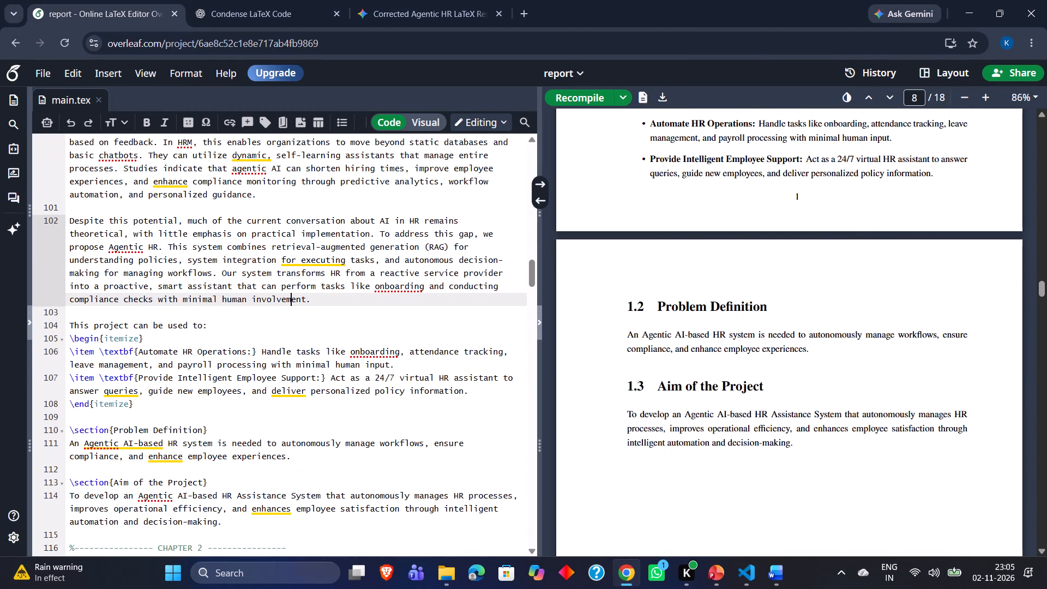
scroll(346, 419, down, 1)
scroll(346, 419, up, 2)
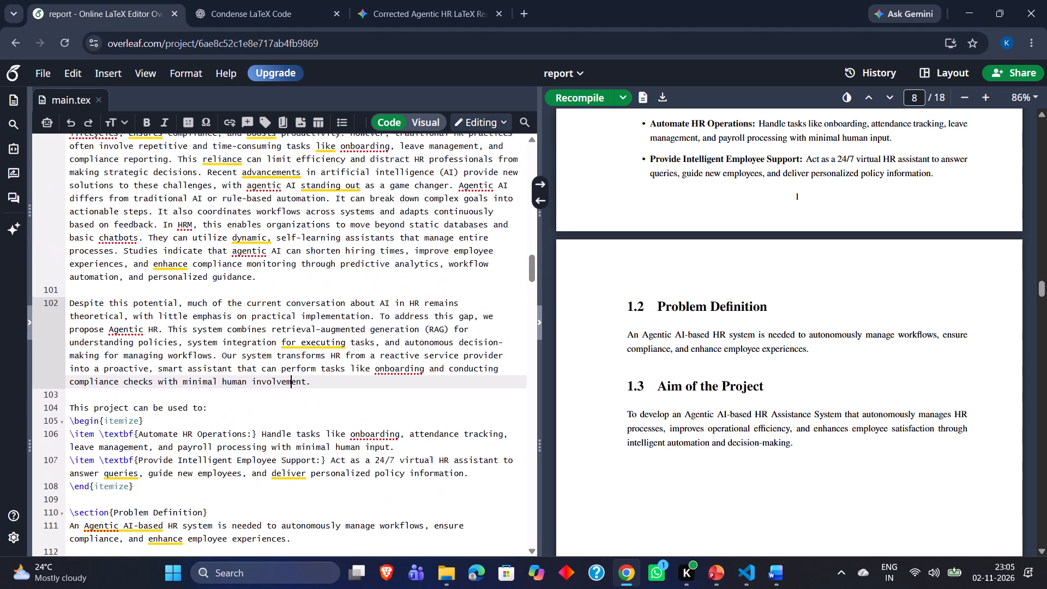
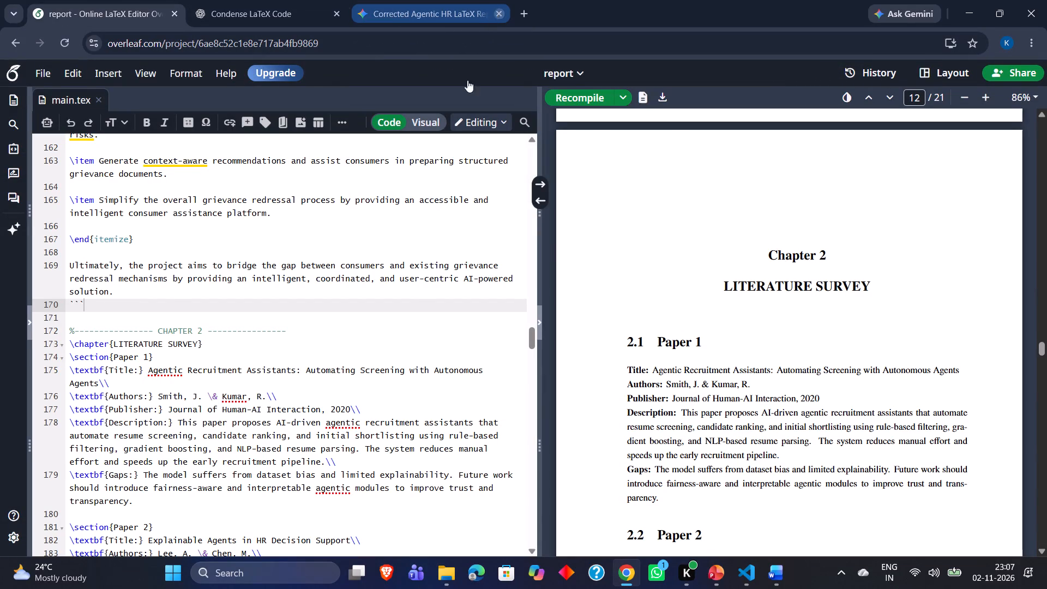
key(ctrl+z)
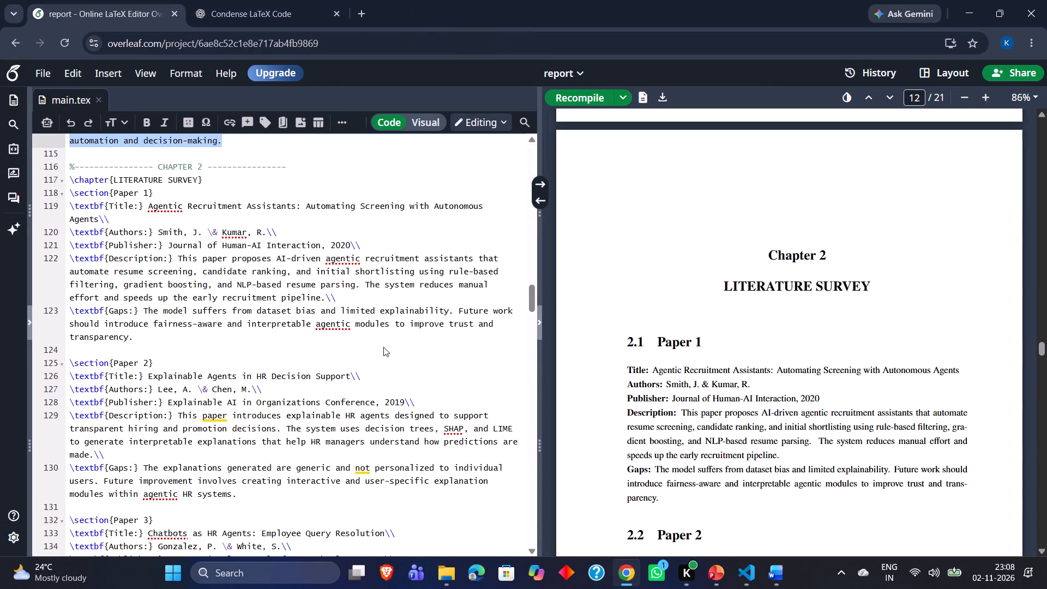
Replace the HR-based Introduction, from its chapter heading through Aim of the Project, with the copied shorter rewrite and recompile the report.
scroll(383, 347, up, 3)
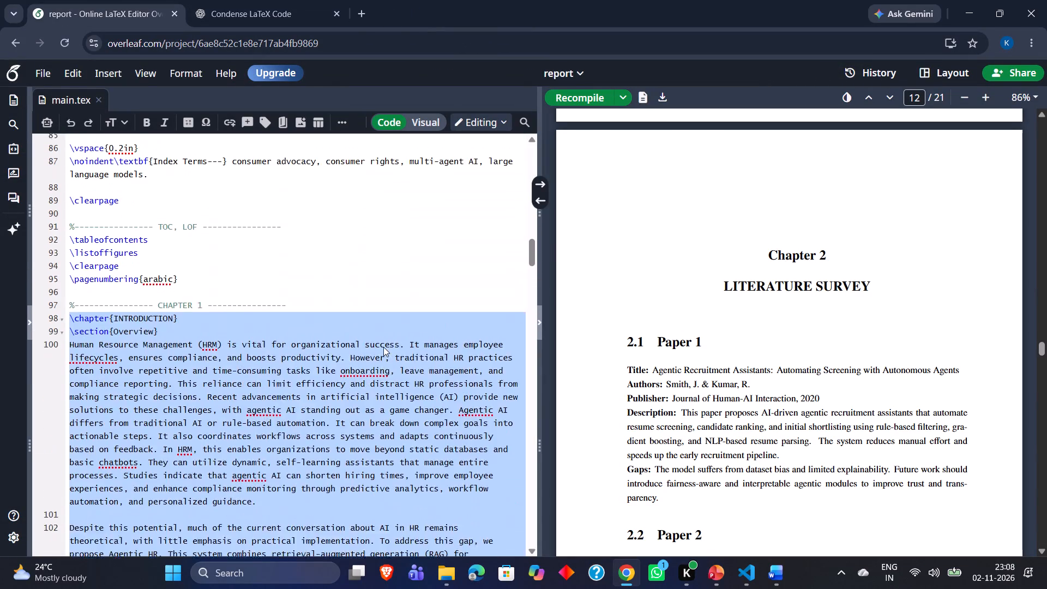
scroll(383, 347, down, 2)
key(ctrl+v)
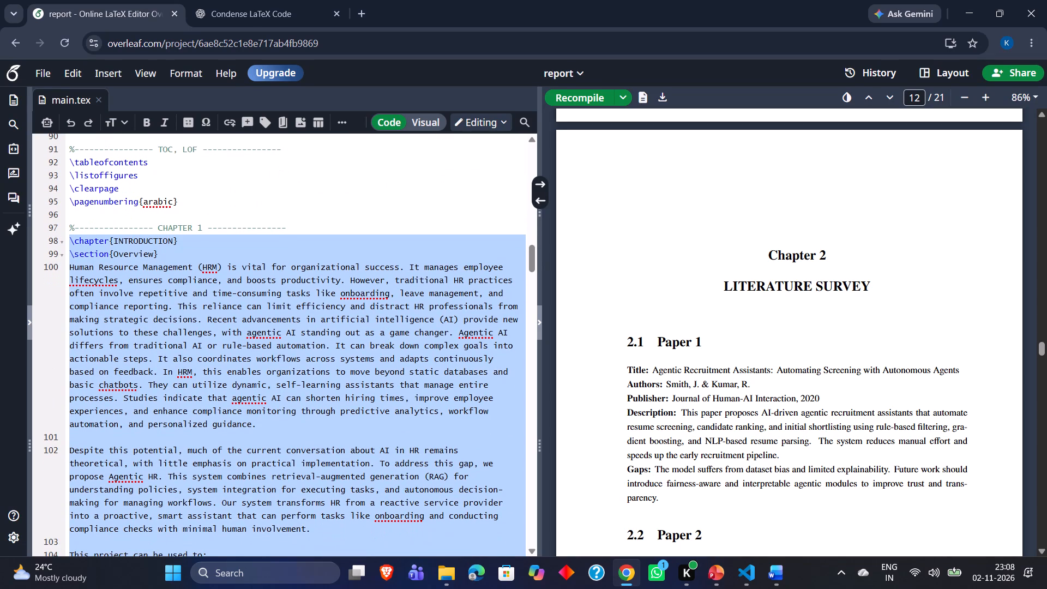
scroll(312, 343, down, 2)
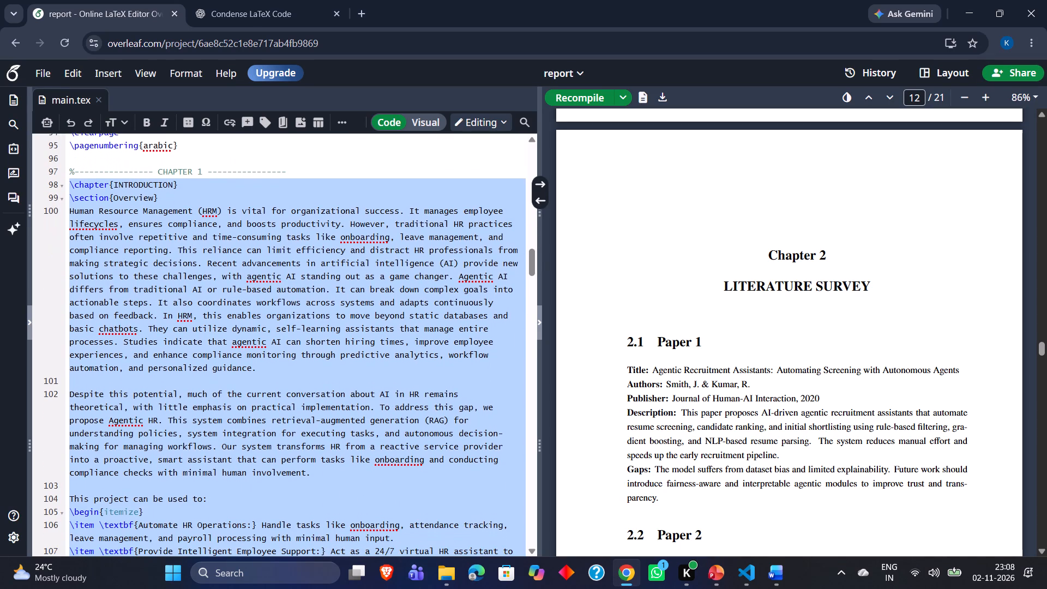
click(312, 343)
drag(68, 180, 225, 448)
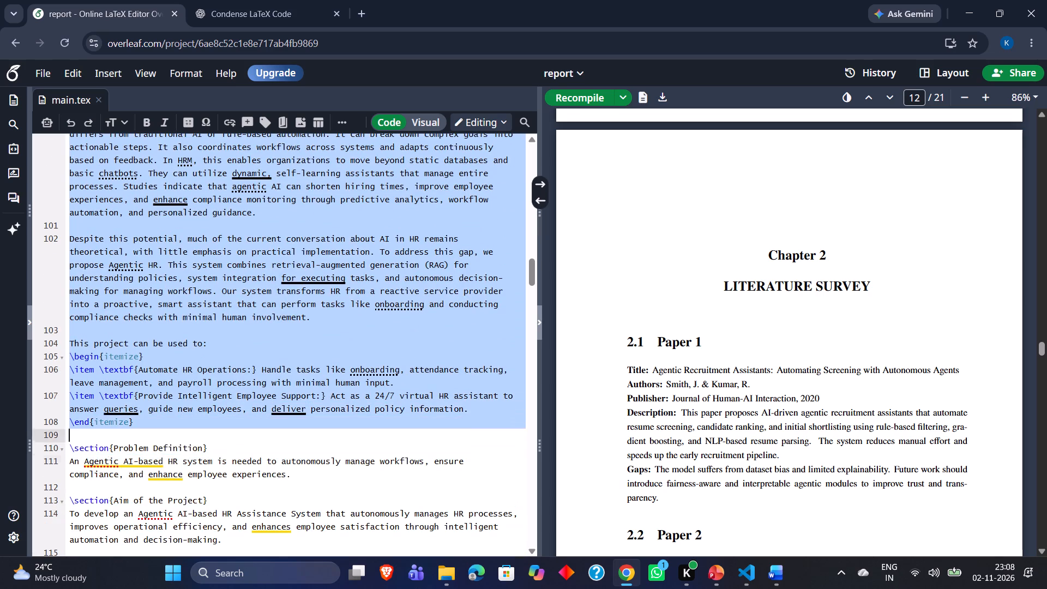
drag(225, 448, 251, 545)
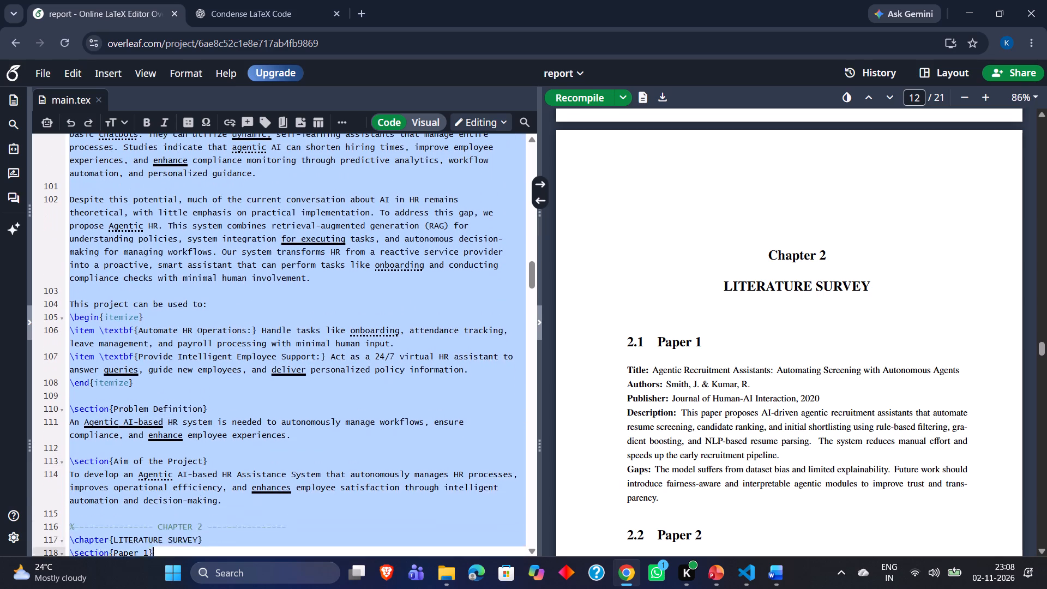
drag(251, 545, 239, 498)
key(ctrl+v)
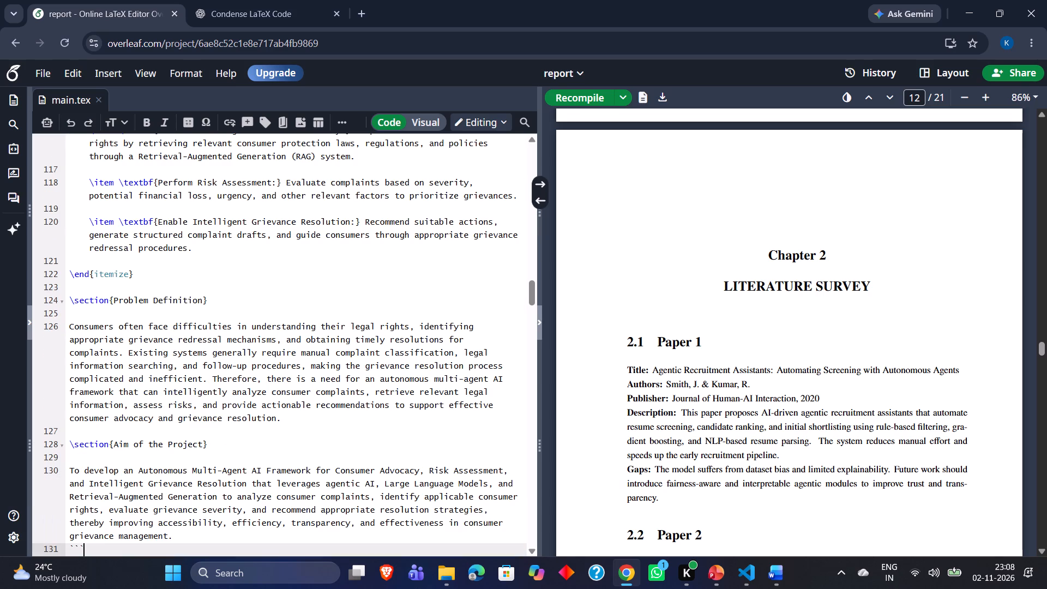
scroll(239, 498, down, 1)
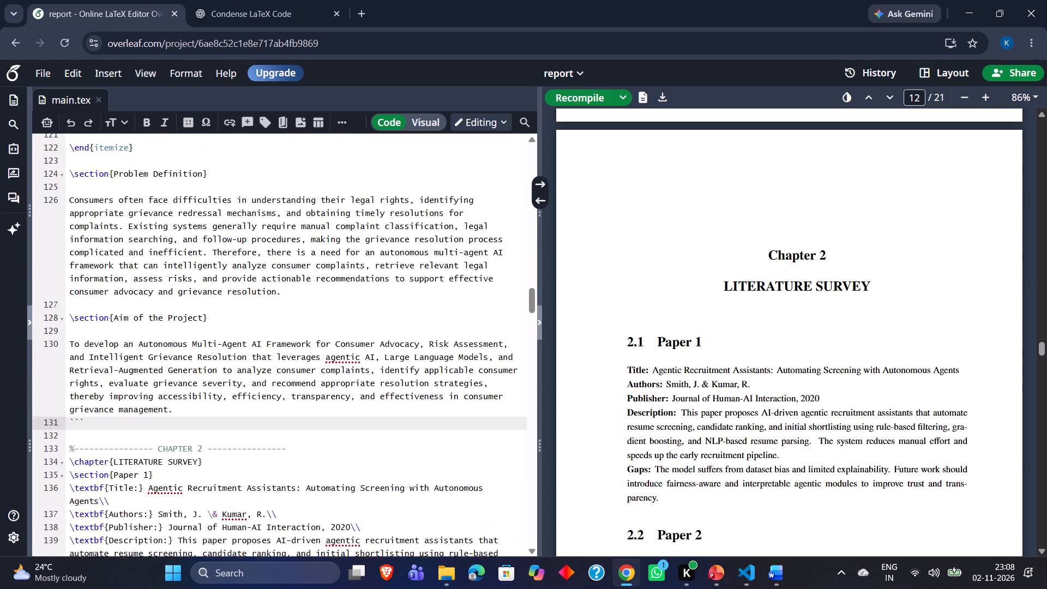
scroll(322, 384, up, 4)
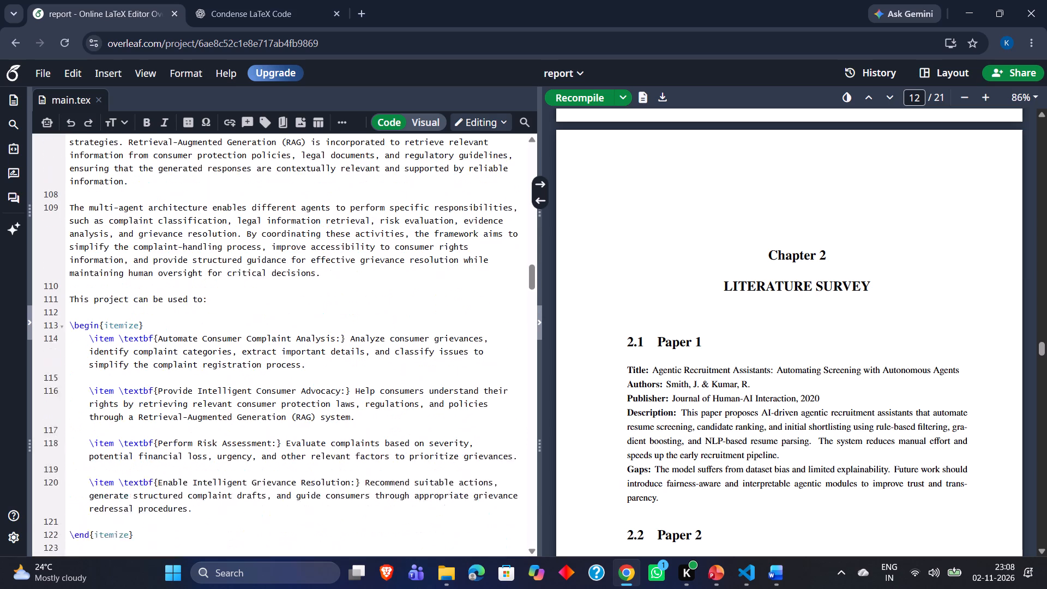
scroll(322, 384, up, 3)
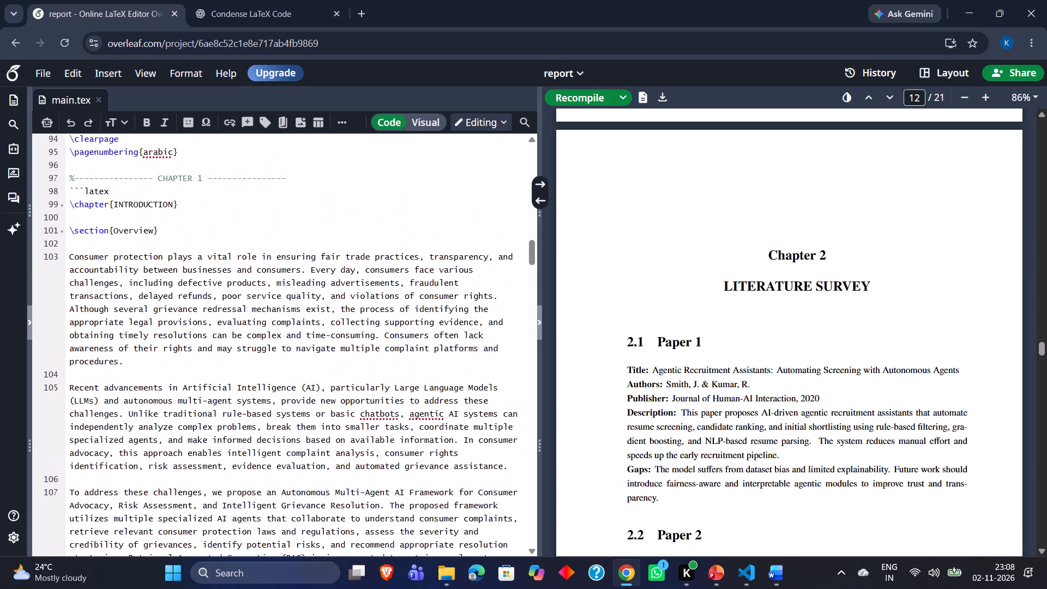
click(575, 100)
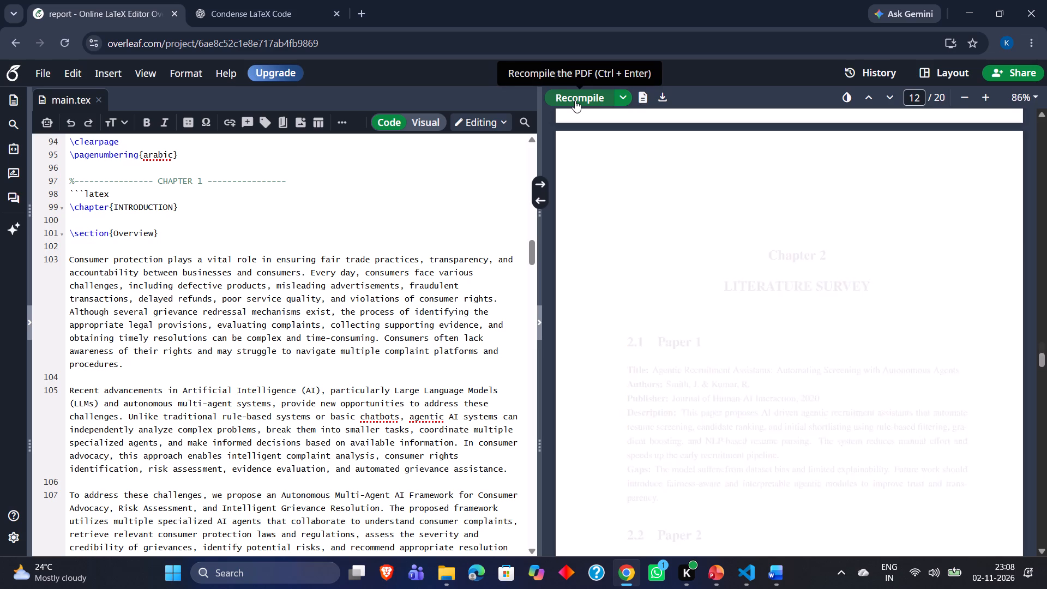
Review the compiled Introduction chapter from its Overview to the start of the Literature Survey.
scroll(707, 200, up, 3)
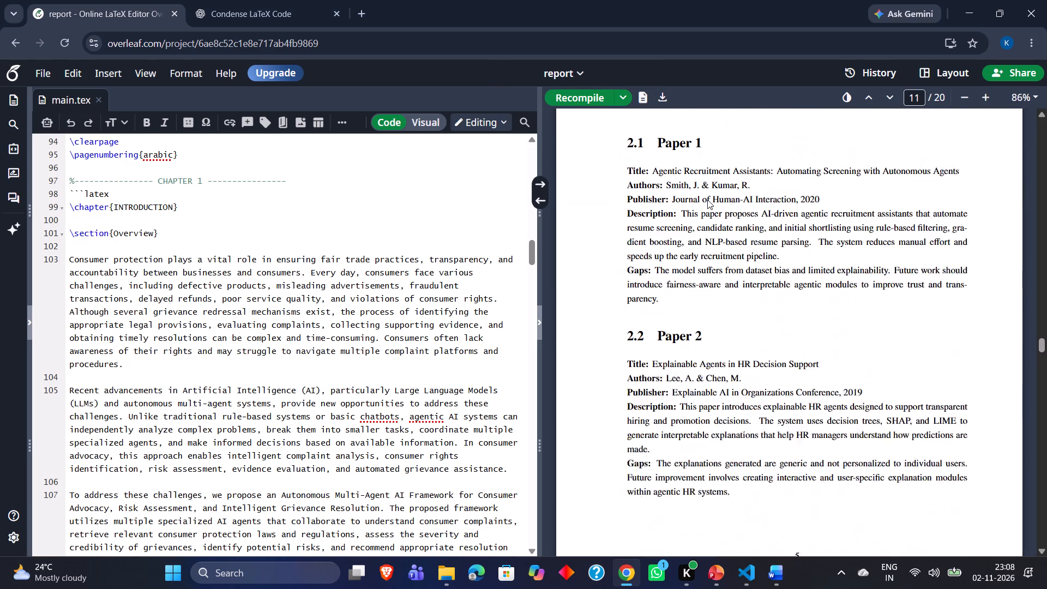
scroll(707, 200, up, 10)
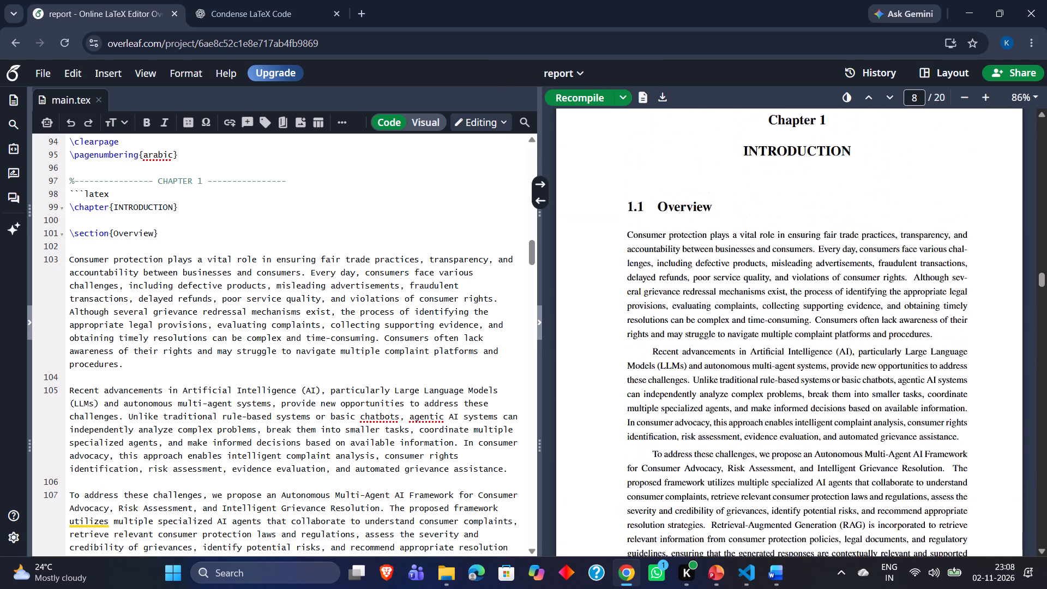
scroll(707, 200, up, 1)
scroll(707, 200, down, 3)
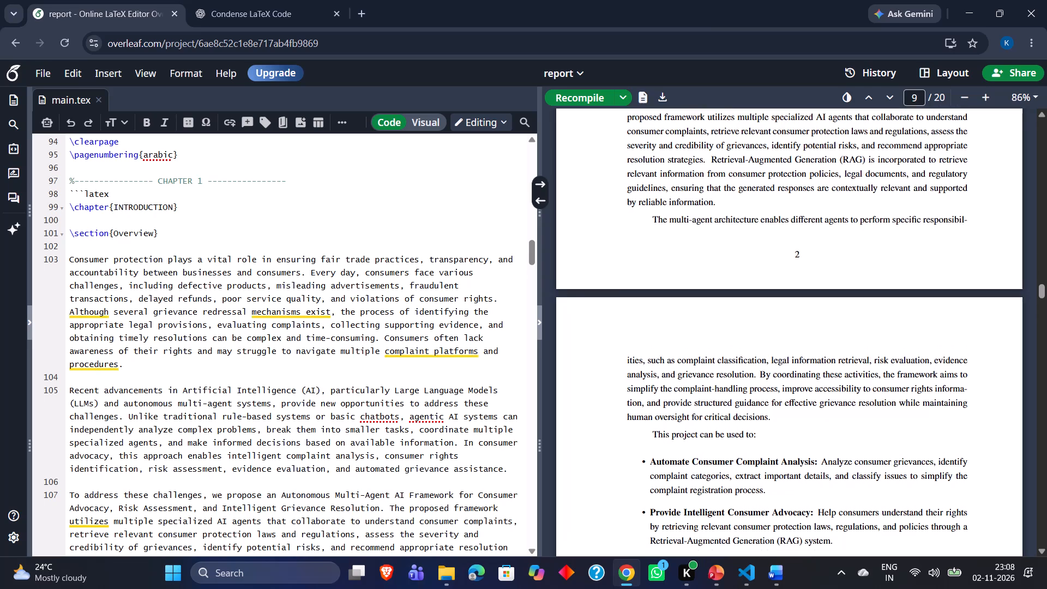
scroll(707, 200, down, 4)
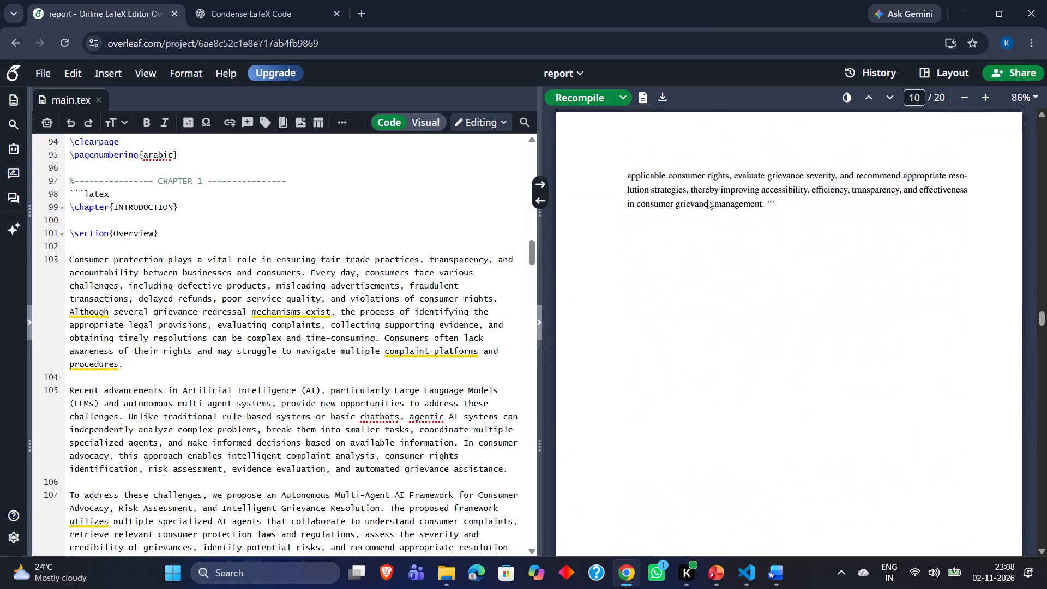
scroll(707, 200, down, 1)
scroll(707, 200, up, 2)
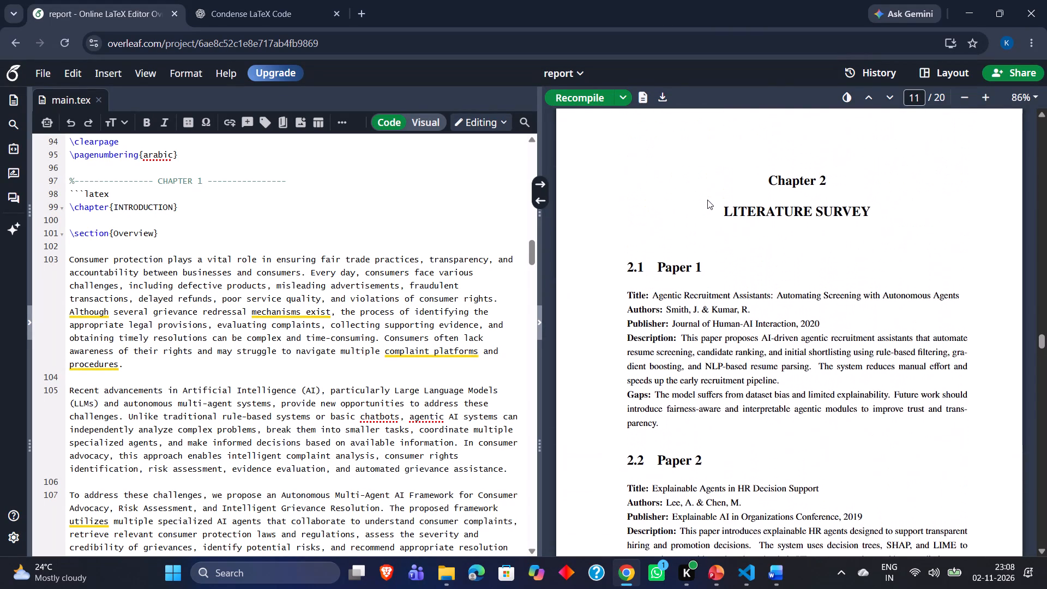
Examine the Literature Survey's Paper 1 to Paper 5 entries in the source and the compiled report, up to Chapter 3.
scroll(707, 200, down, 1)
scroll(350, 304, down, 1)
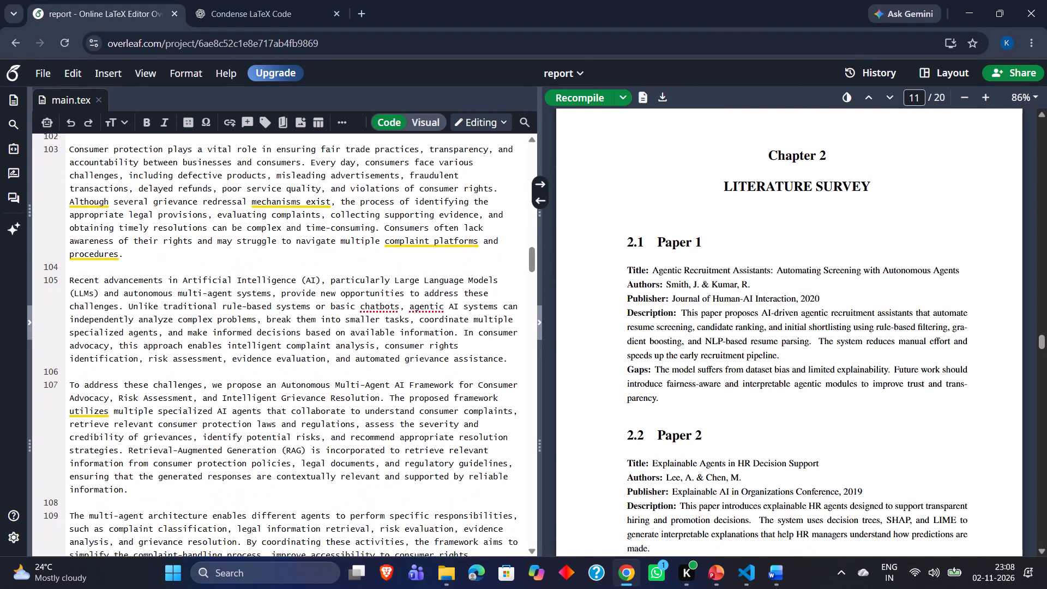
scroll(350, 304, down, 5)
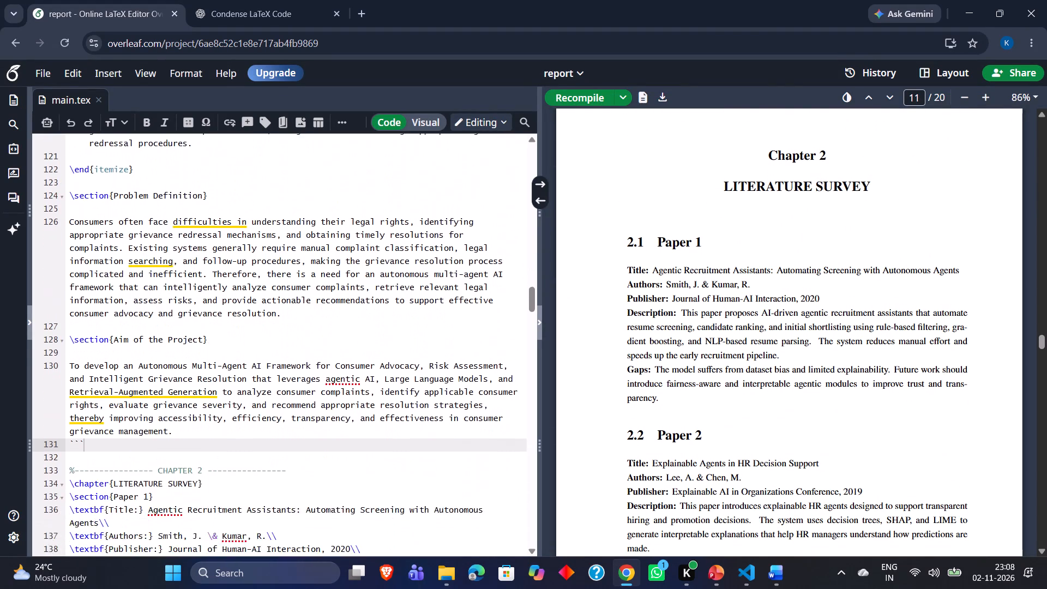
scroll(350, 304, down, 3)
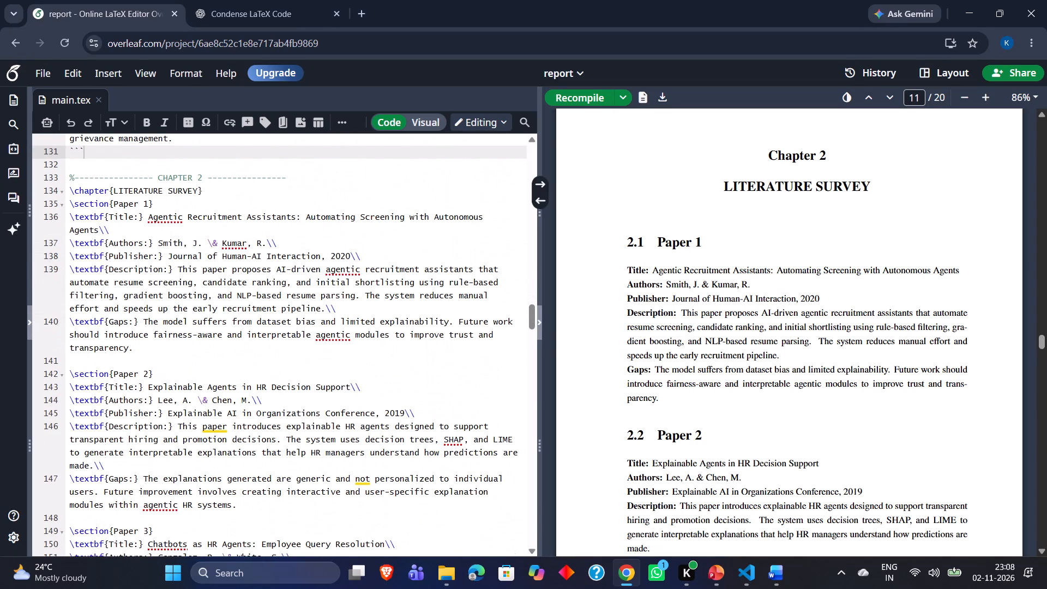
scroll(352, 287, down, 2)
scroll(715, 349, down, 6)
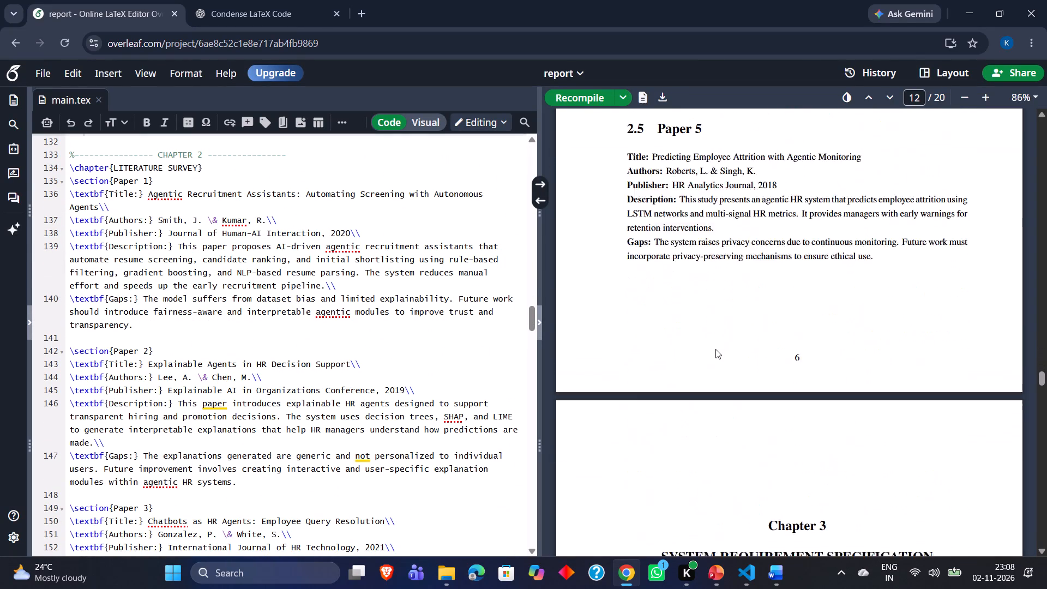
scroll(715, 349, down, 1)
scroll(715, 349, up, 1)
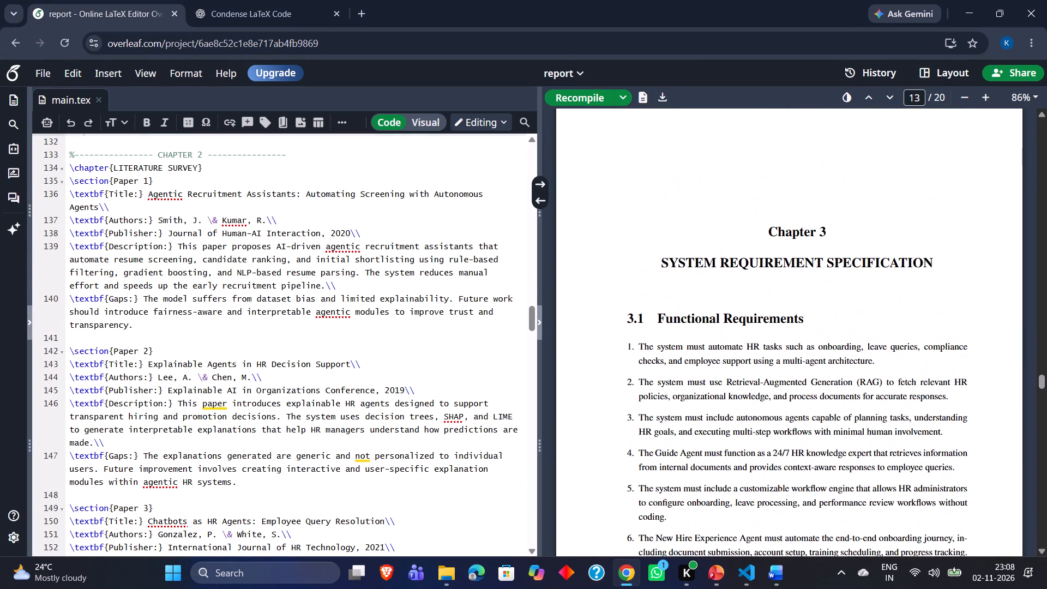
scroll(715, 349, up, 6)
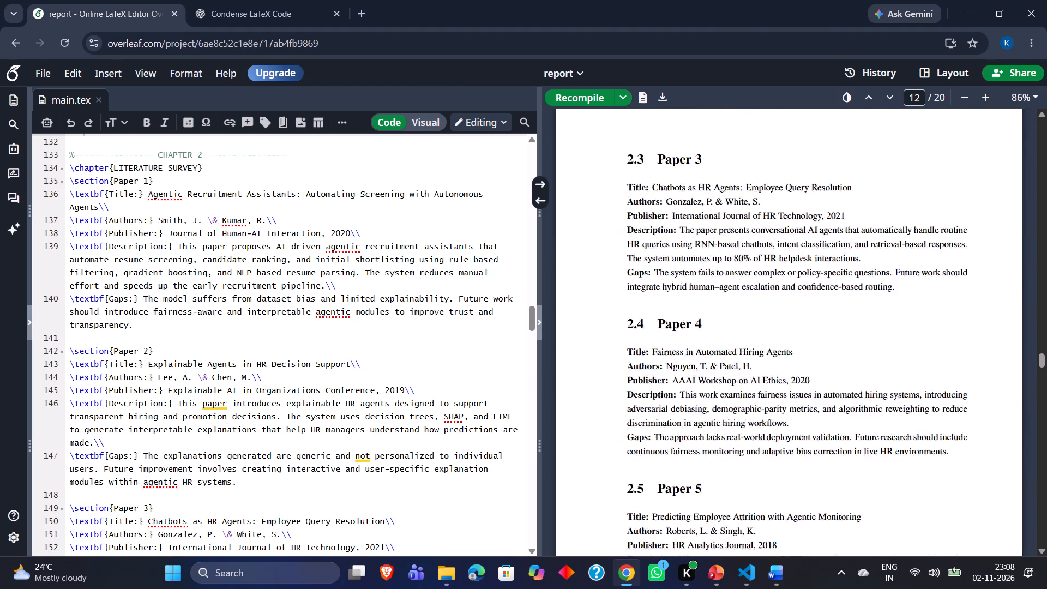
scroll(715, 349, up, 1)
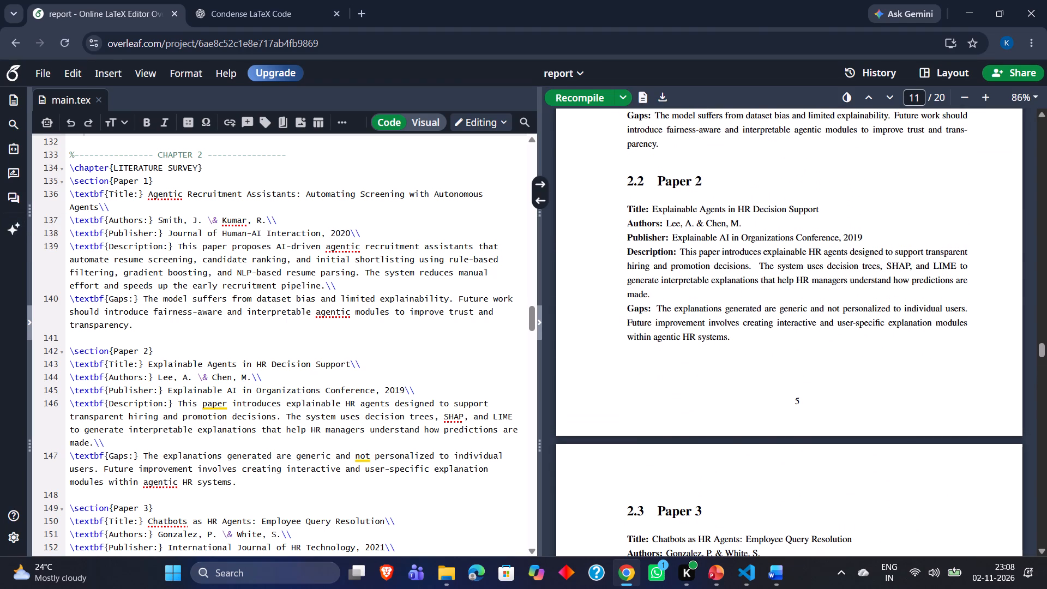
drag(70, 166, 275, 538)
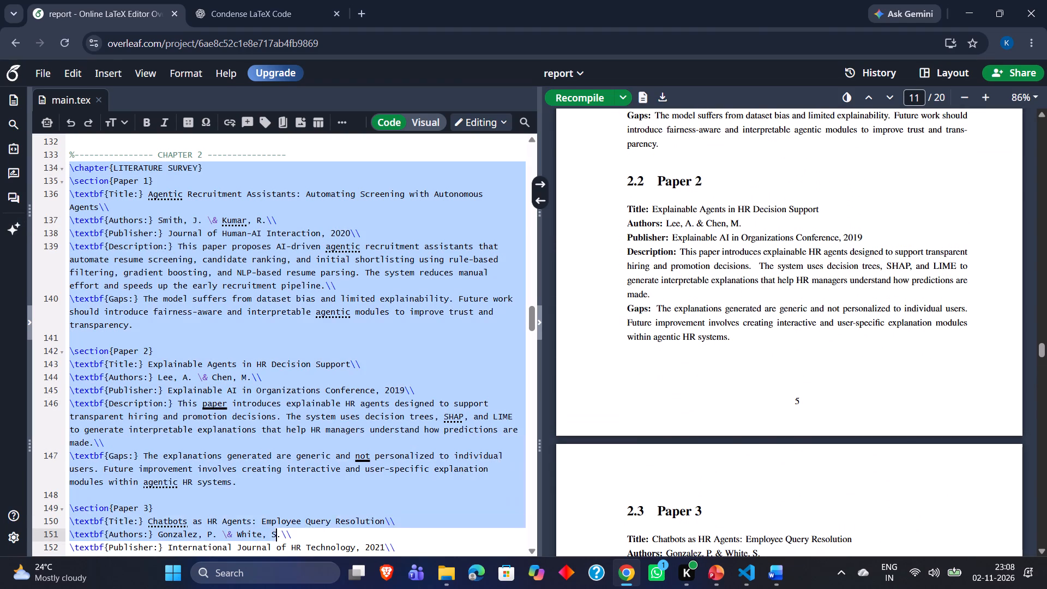
drag(275, 538, 259, 557)
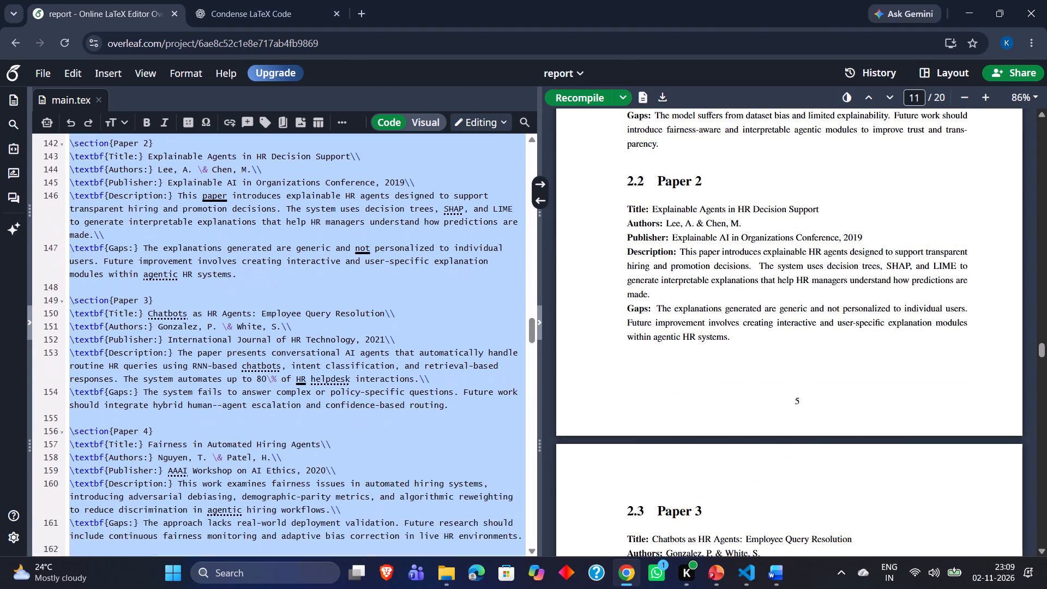
drag(259, 557, 242, 429)
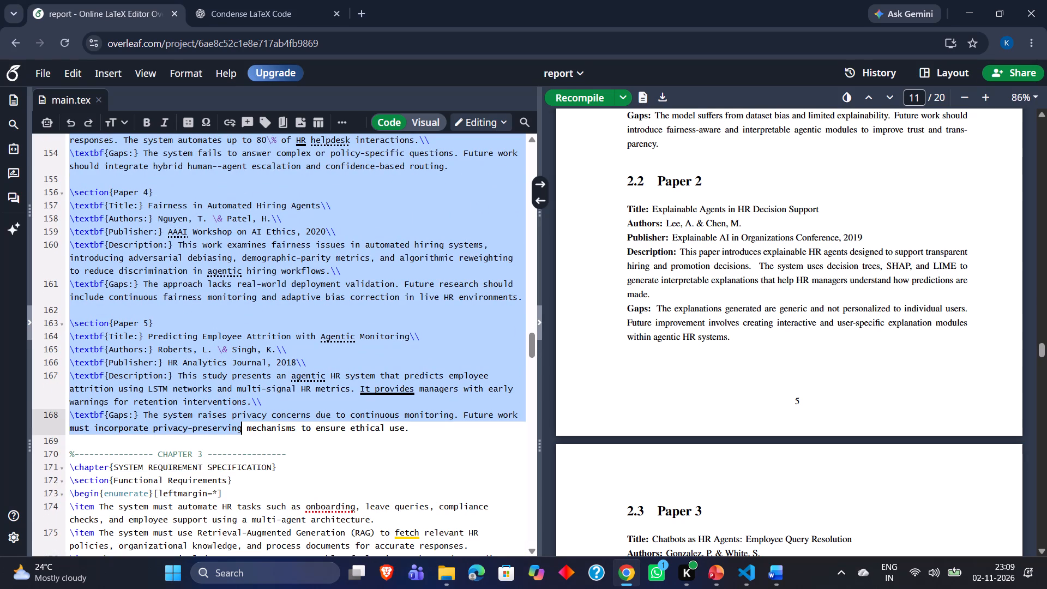
drag(242, 429, 419, 426)
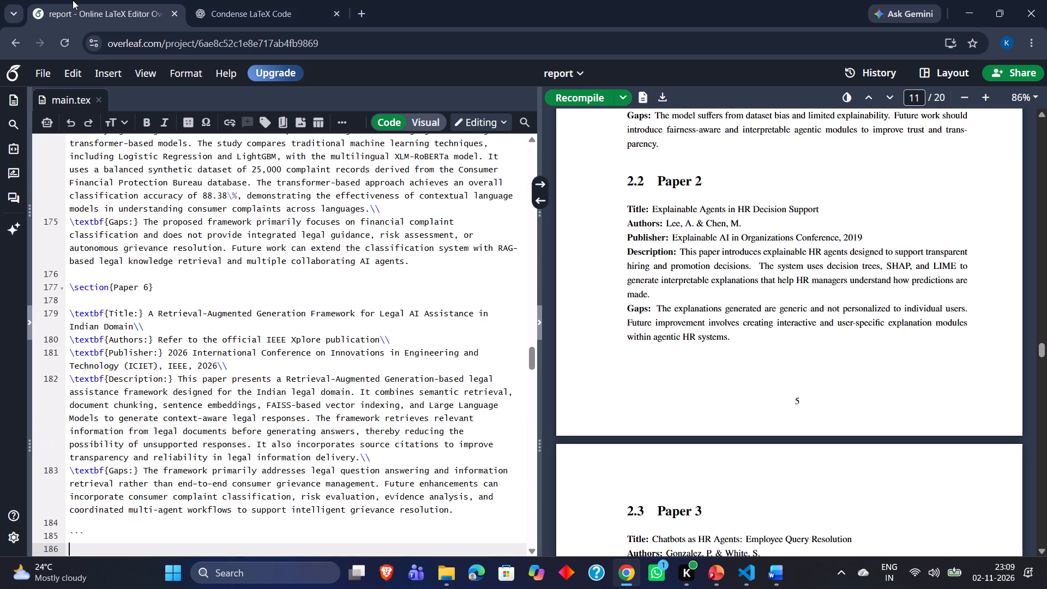
click(574, 98)
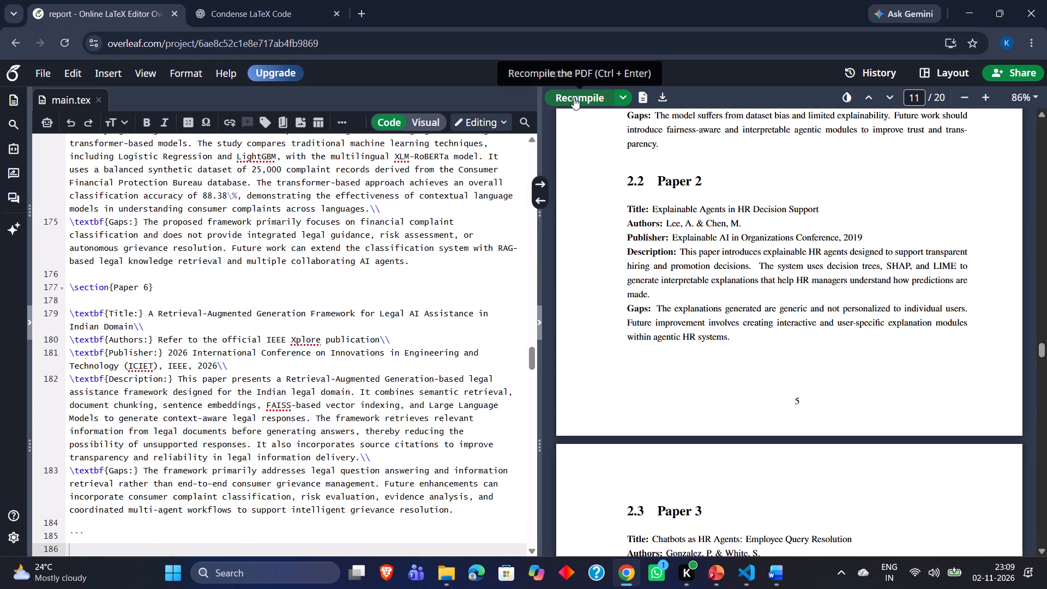
Review the recompiled Literature Survey from Paper 1 through the end of Paper 6.
scroll(785, 257, up, 1)
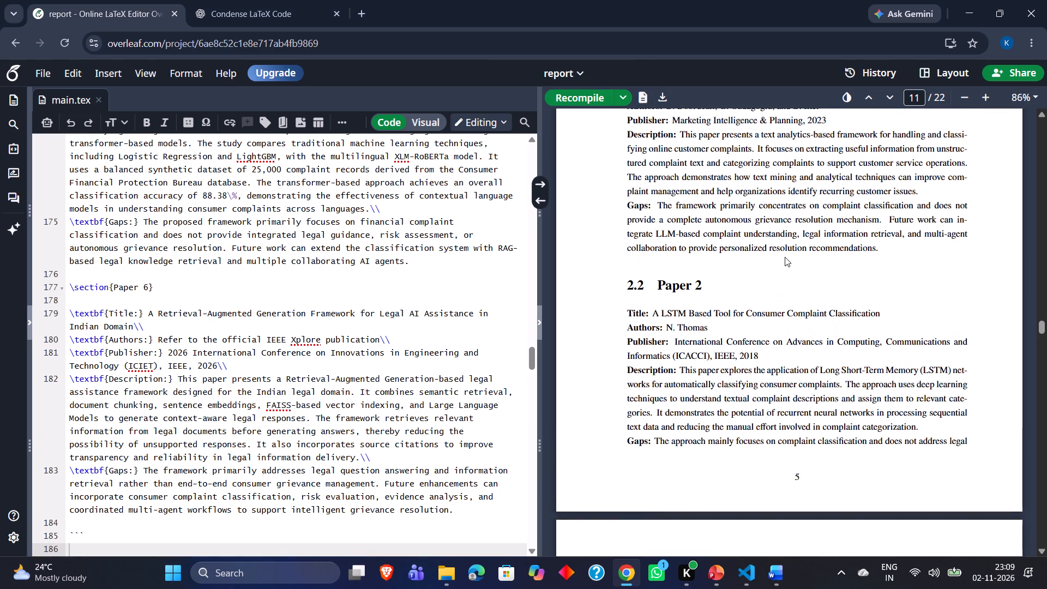
scroll(785, 257, down, 6)
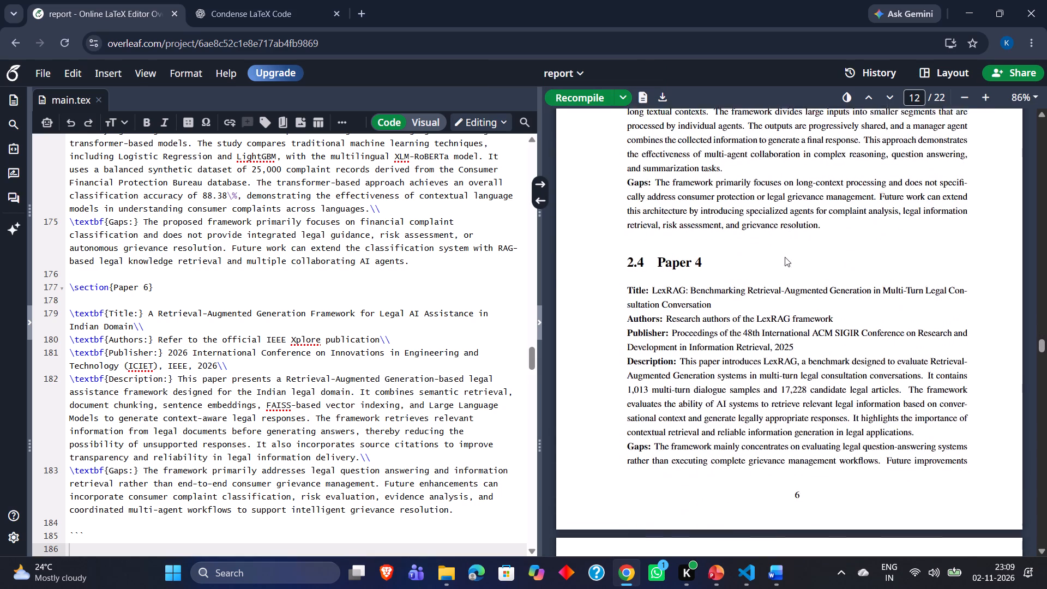
scroll(785, 257, down, 3)
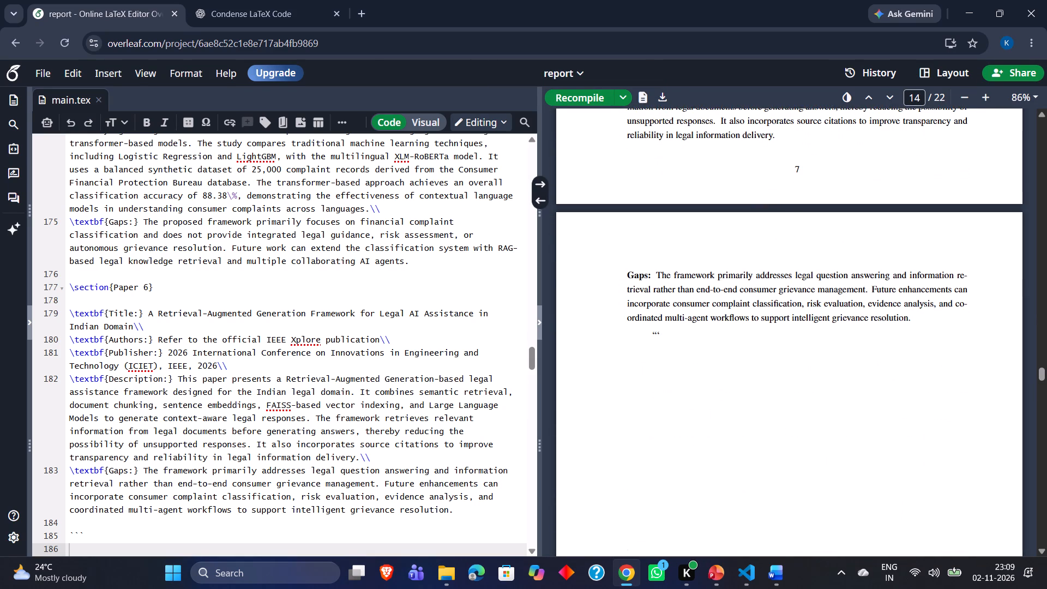
Delete the whole Paper 6 section, from its heading through its Gaps paragraph, from main.tex and recompile the report.
scroll(364, 471, down, 1)
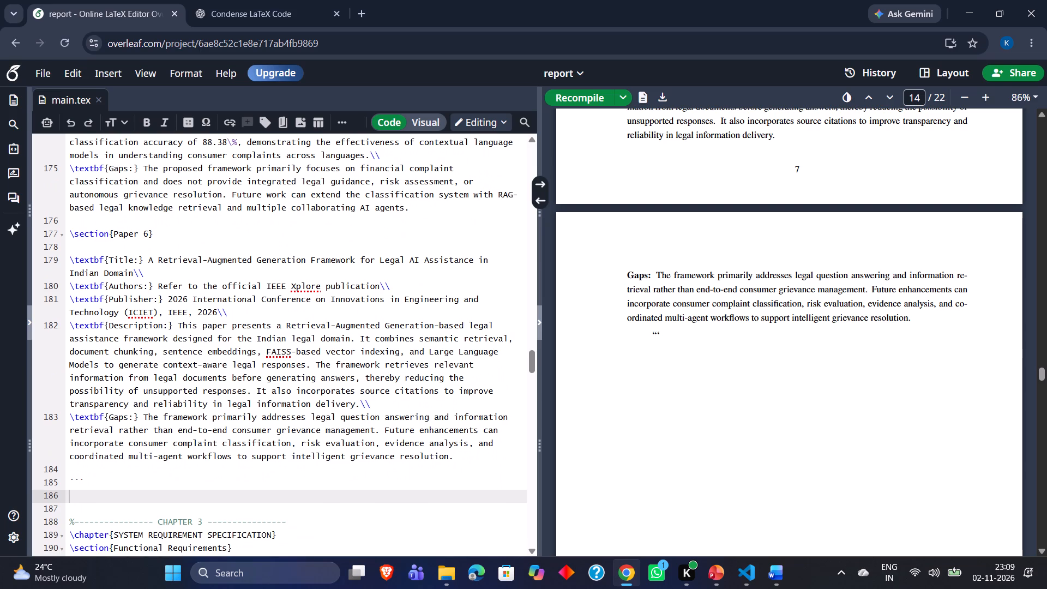
drag(66, 229, 442, 496)
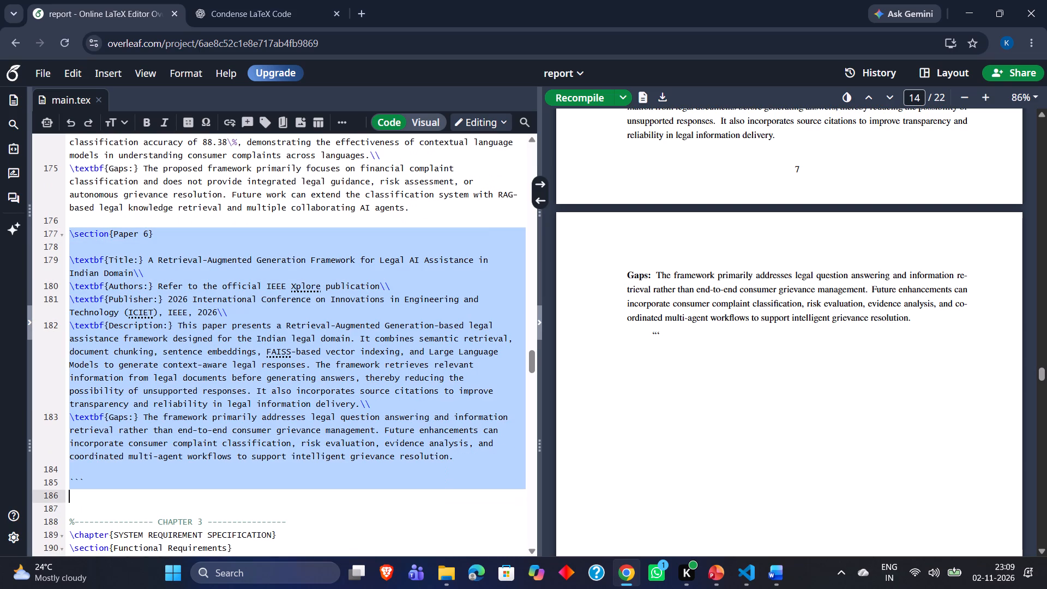
drag(442, 496, 480, 459)
key(BackSpace)
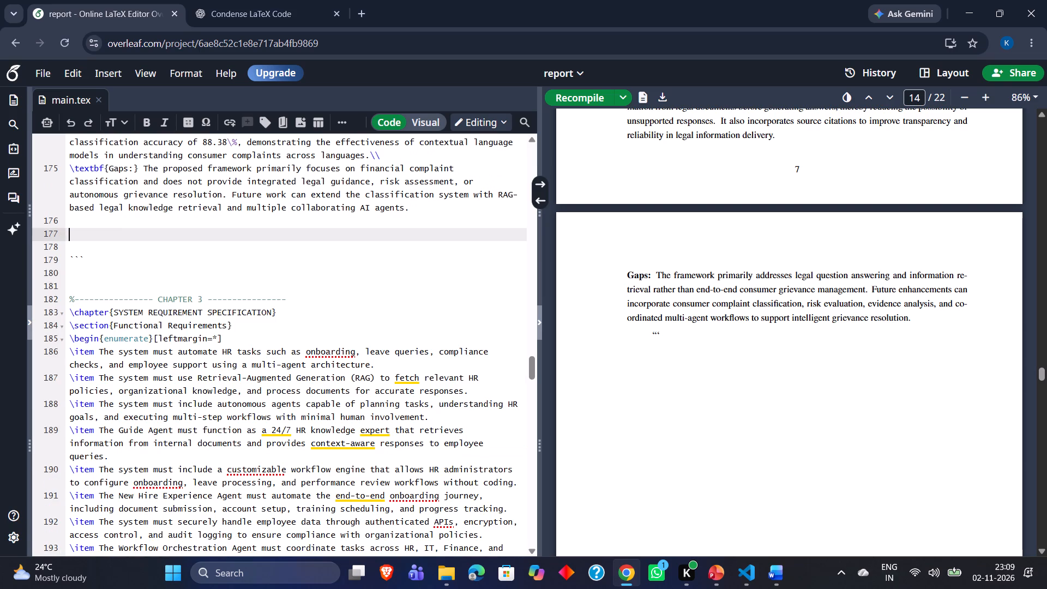
key(BackSpace)
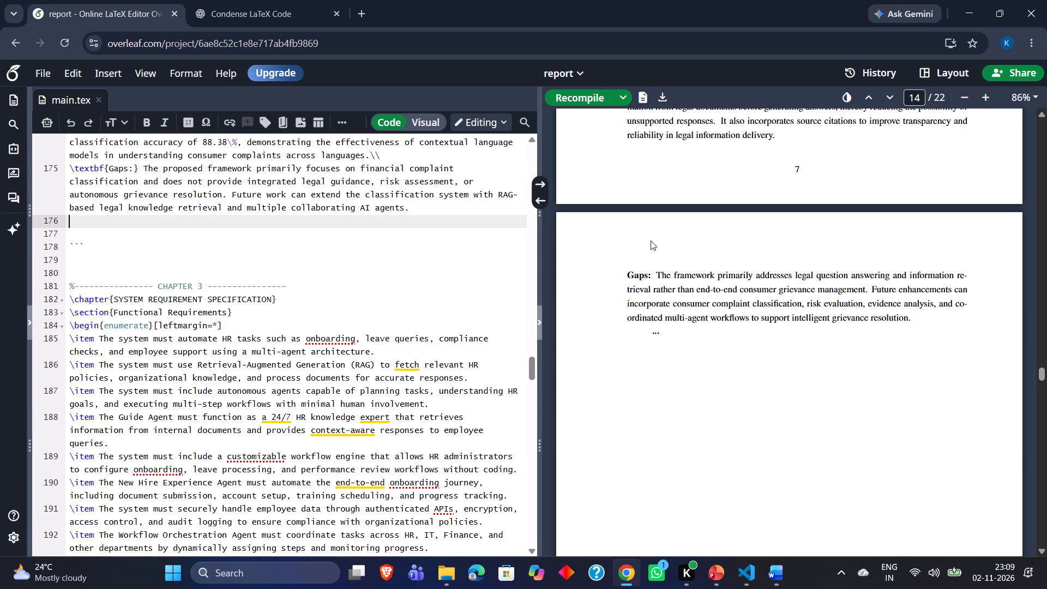
click(582, 99)
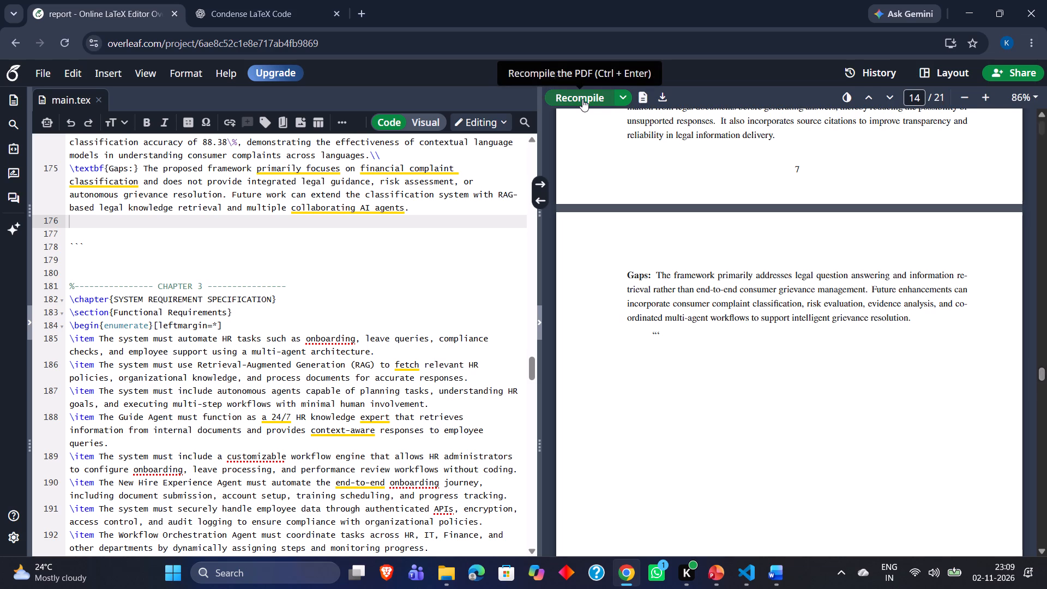
Review the compiled Literature Survey's Paper 1 to Paper 5 entries and the start of Chapter 3, System Requirement Specification.
scroll(816, 302, up, 3)
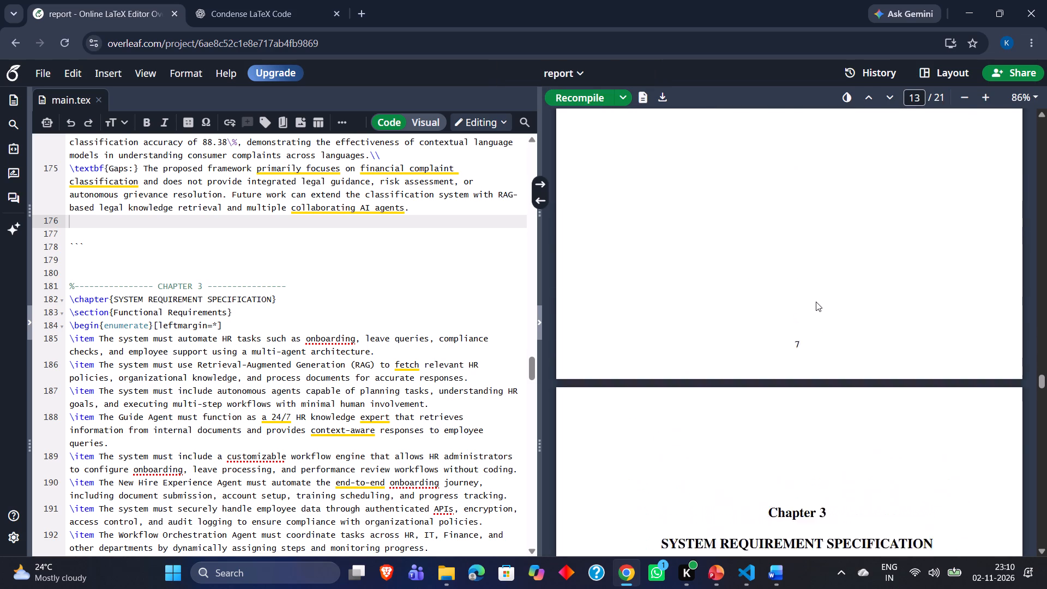
scroll(816, 302, up, 6)
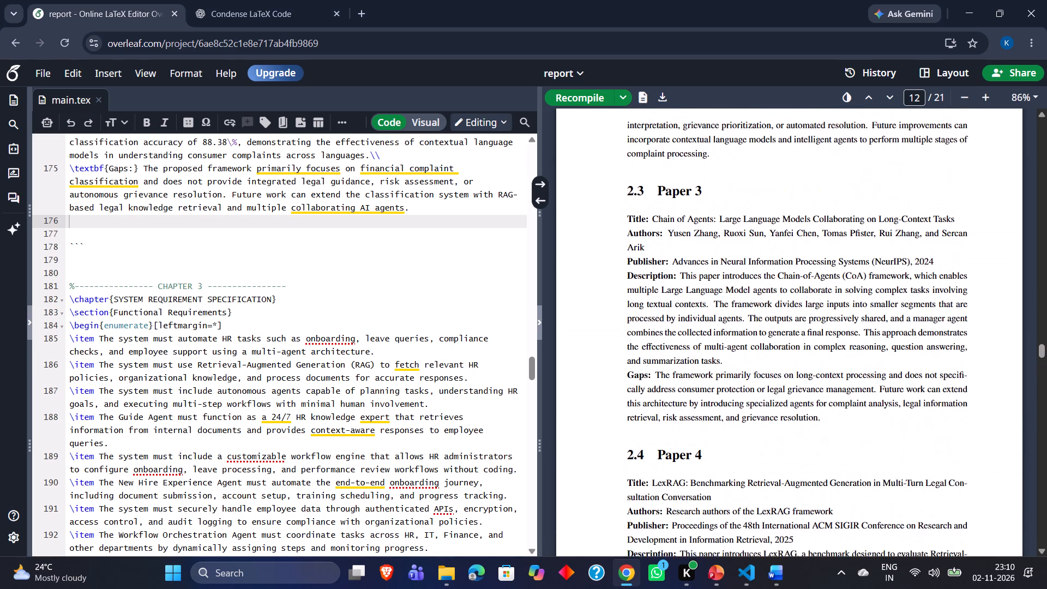
scroll(816, 302, up, 3)
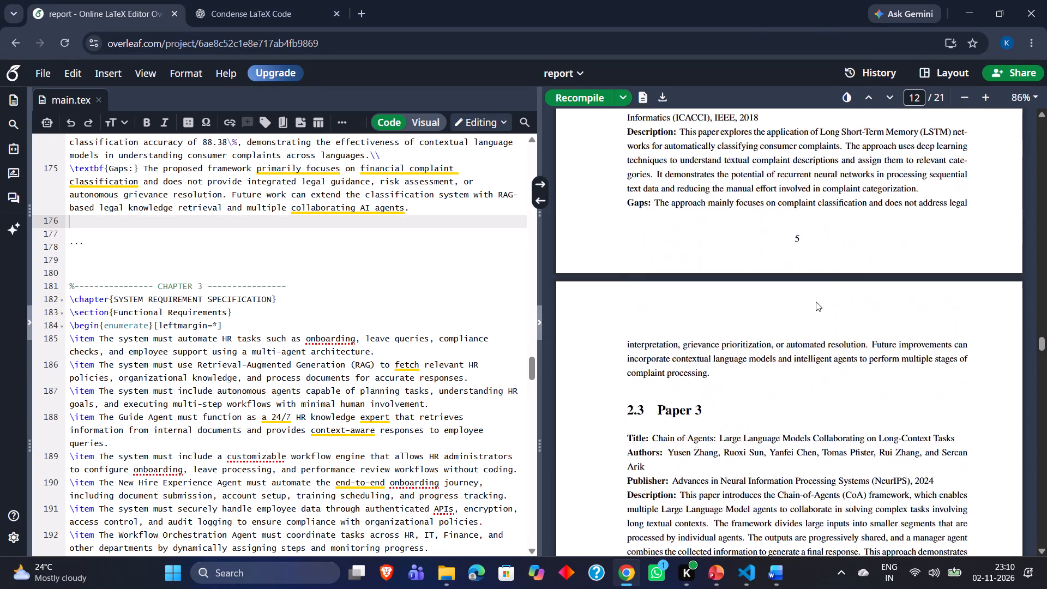
scroll(816, 302, up, 2)
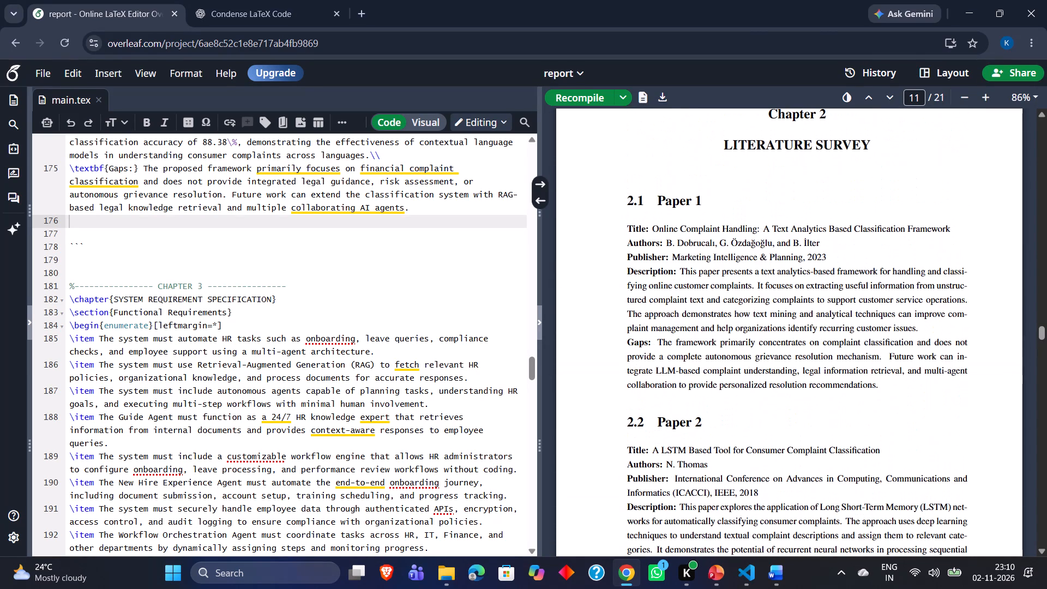
scroll(816, 302, down, 3)
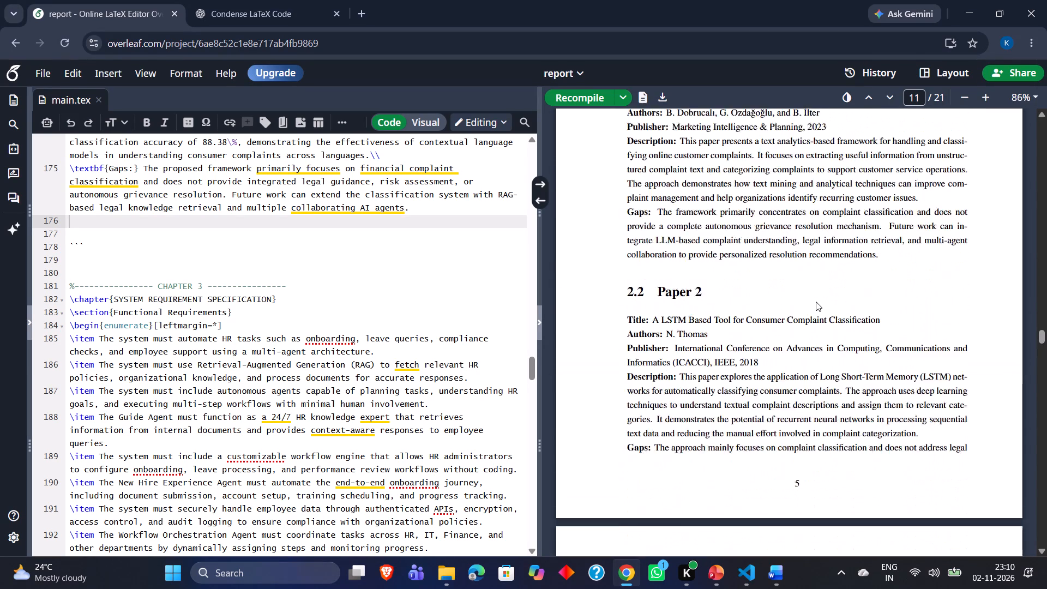
scroll(816, 302, down, 4)
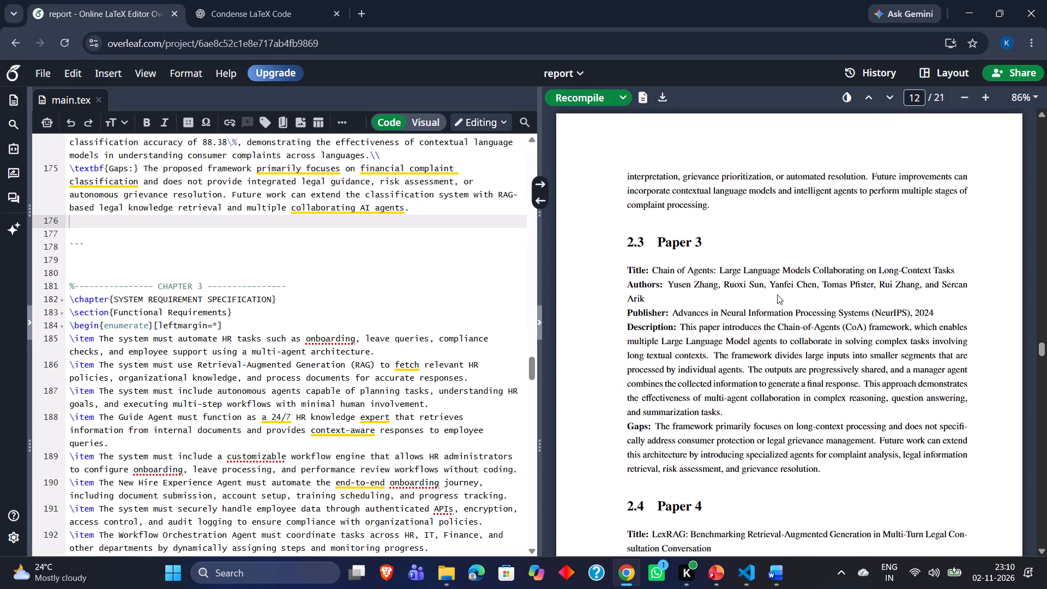
scroll(777, 294, down, 7)
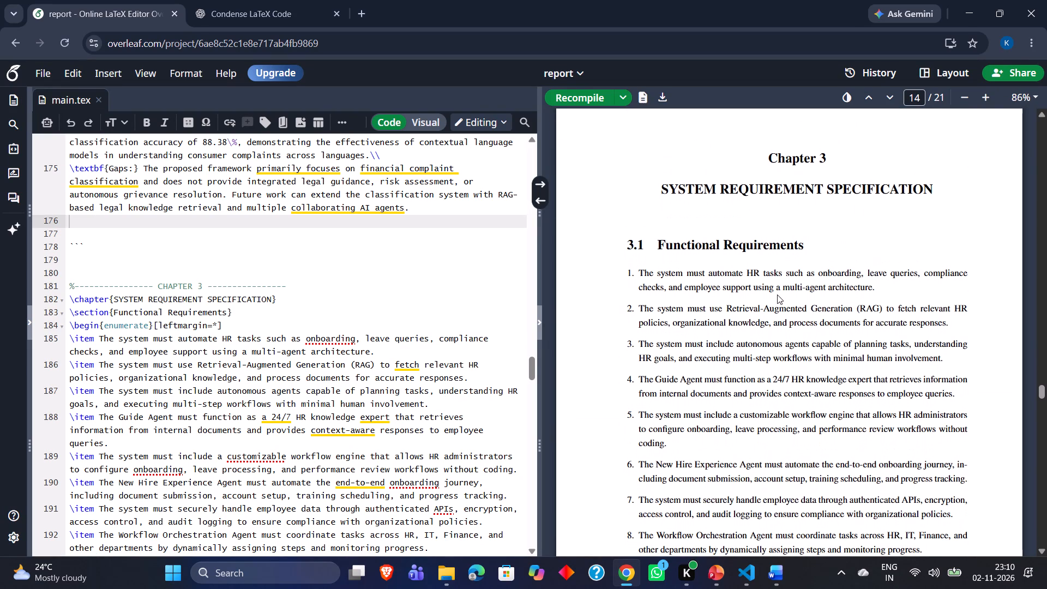
Examine the Chapter 3 source in main.tex, from Functional Requirements through Hardware Requirements to the start of Chapter 4.
scroll(290, 311, down, 2)
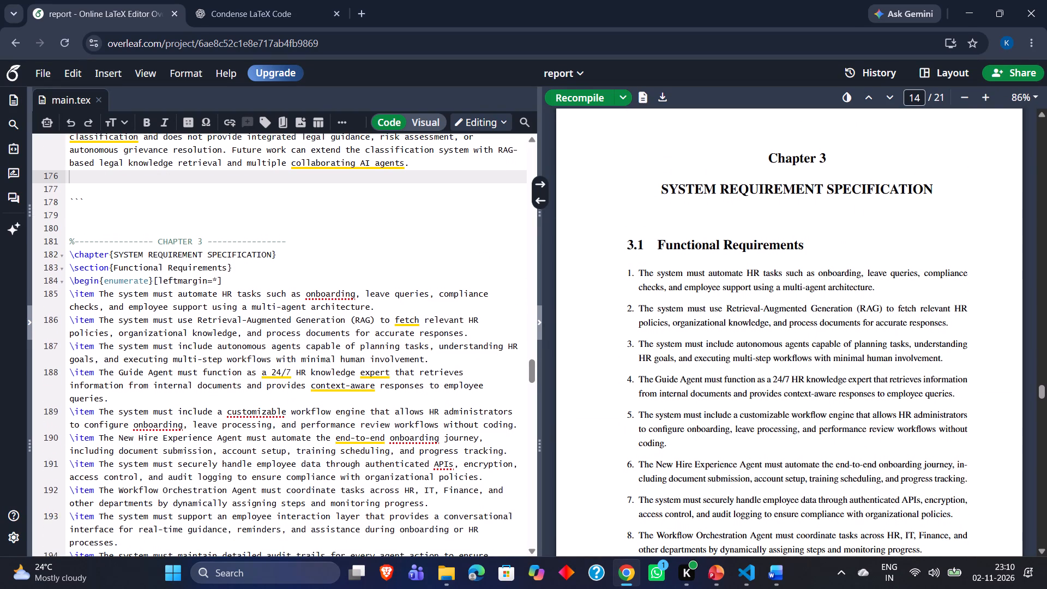
scroll(290, 311, down, 3)
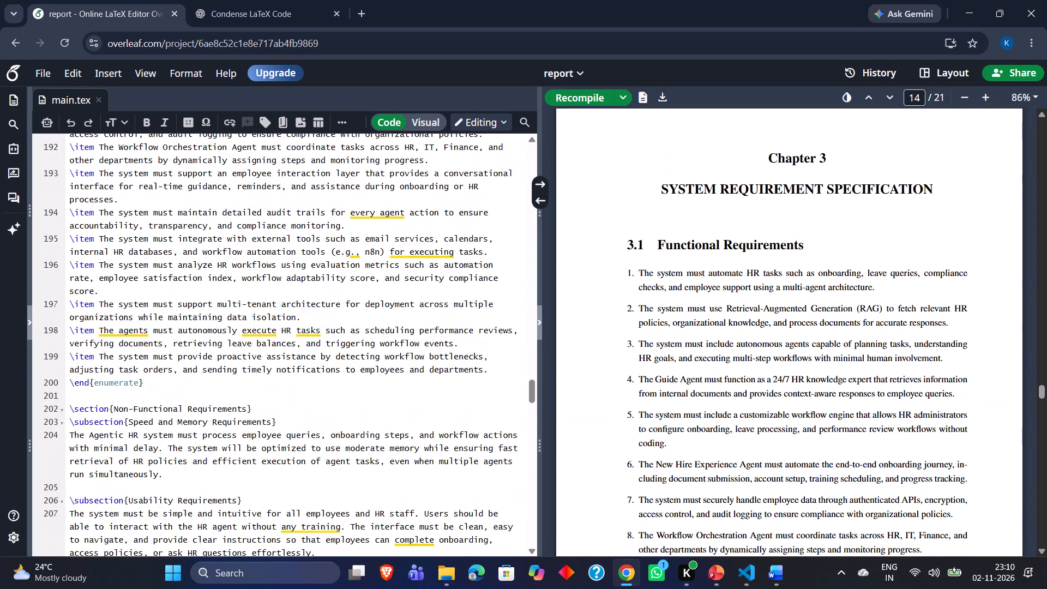
scroll(290, 311, down, 3)
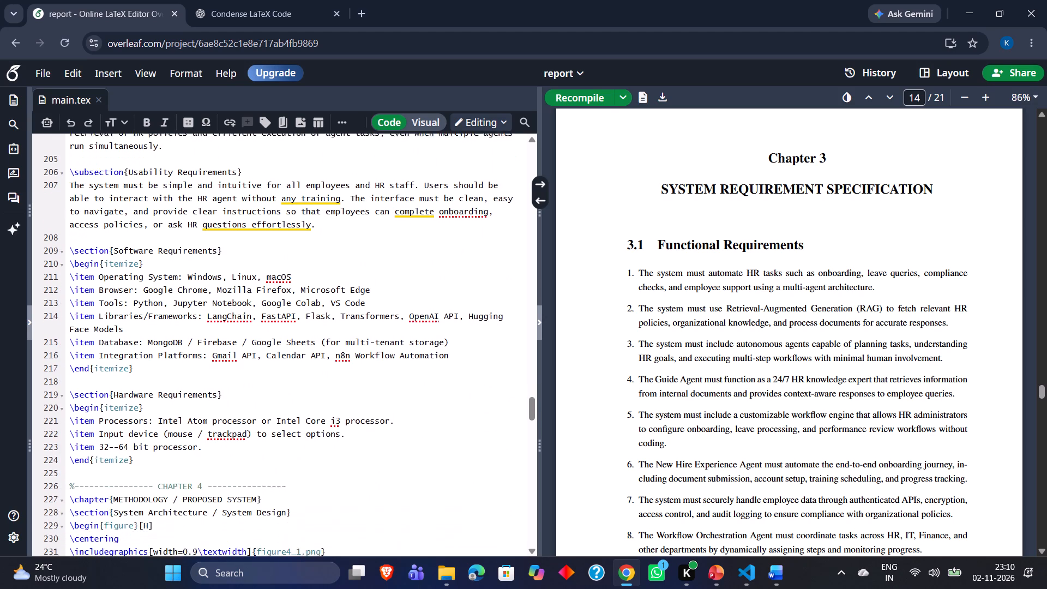
scroll(290, 311, down, 1)
Copy the whole System Requirement Specification chapter from main.tex, from its chapter heading through the end of the Hardware Requirements list.
scroll(315, 287, up, 1)
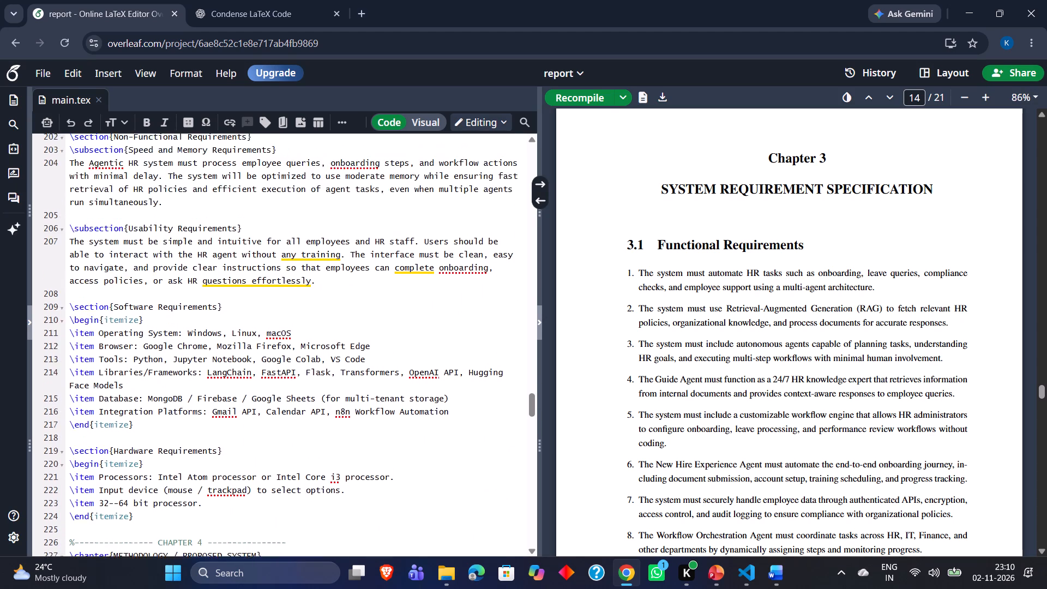
scroll(315, 287, up, 3)
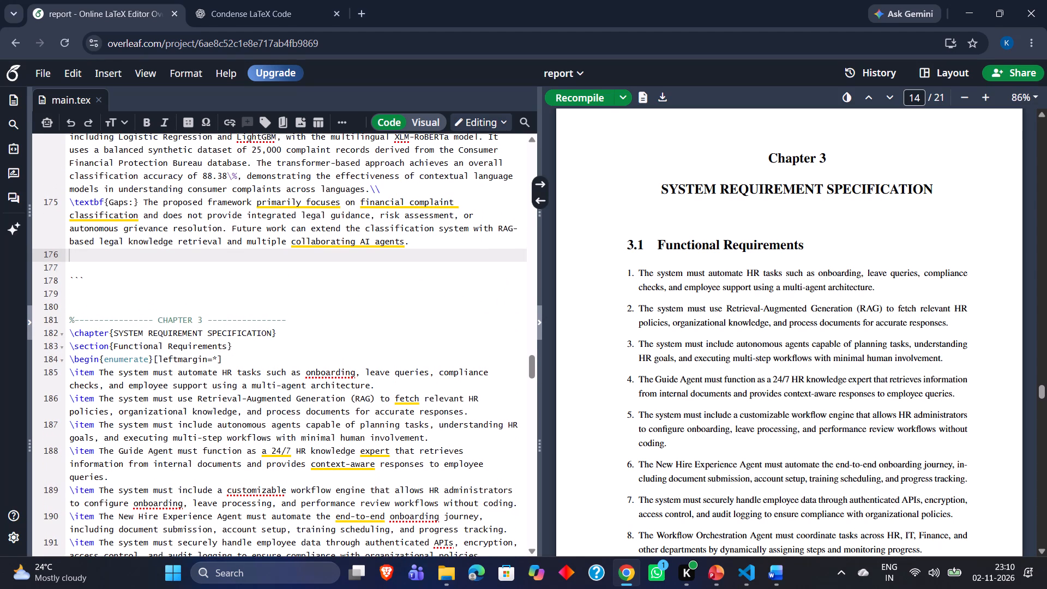
drag(70, 334, 286, 464)
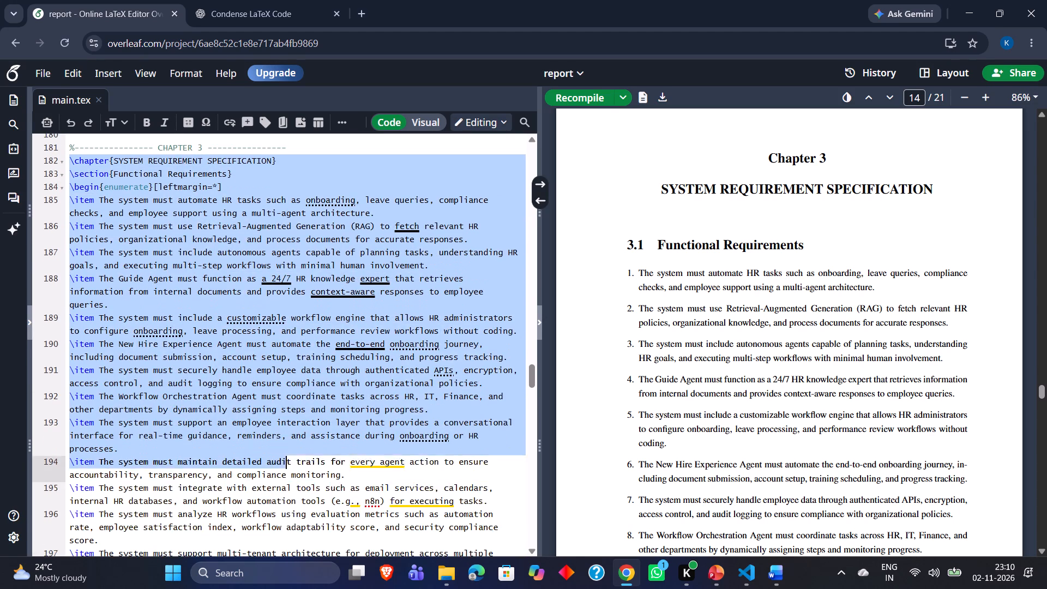
drag(286, 464, 281, 576)
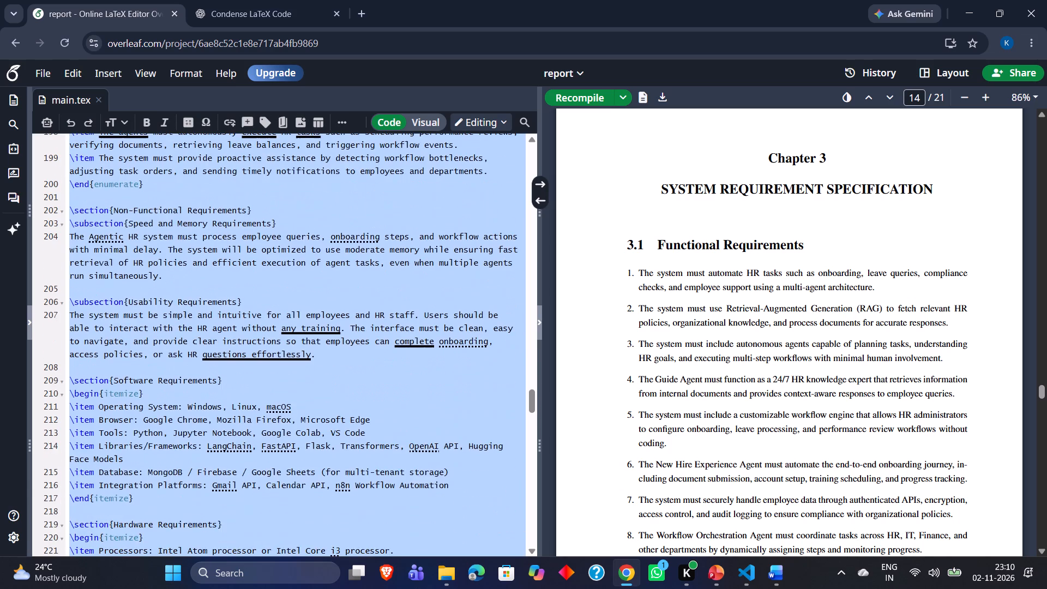
drag(281, 576, 282, 484)
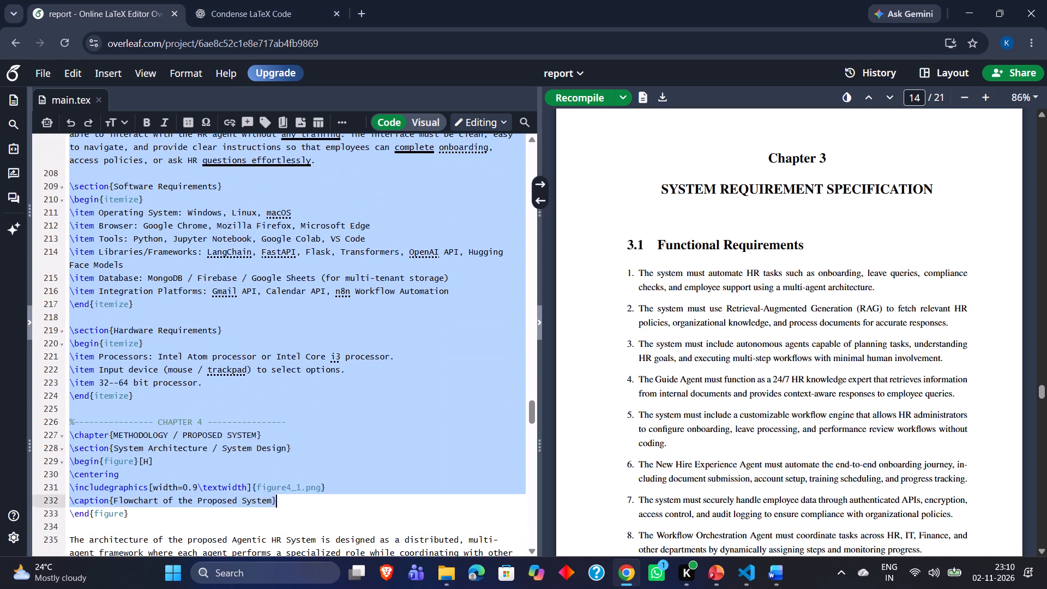
drag(282, 484, 172, 398)
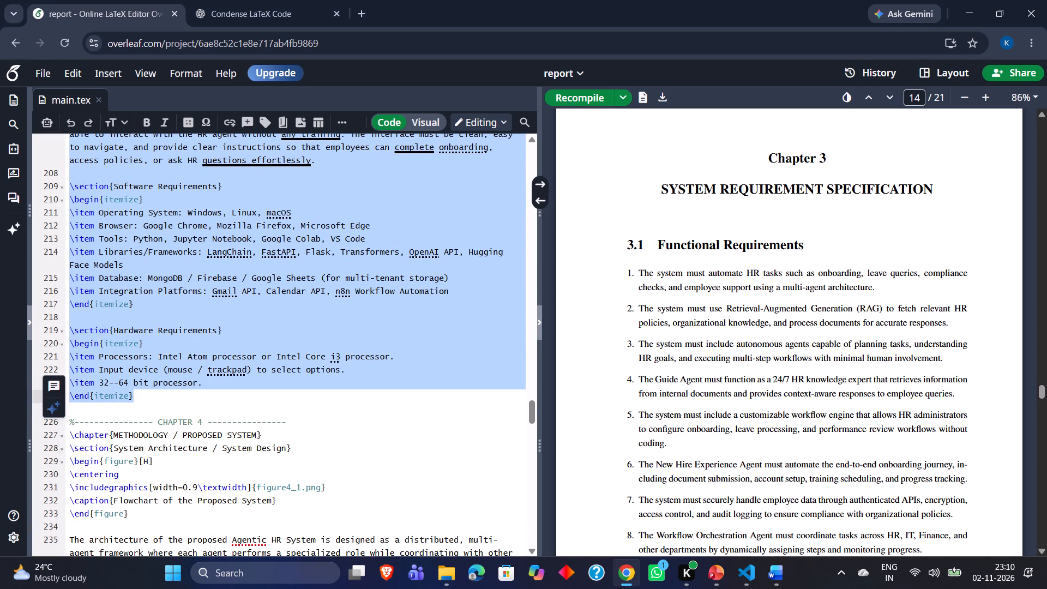
key(ctrl+c)
key(ctrl+c)
key(ctrl+c)
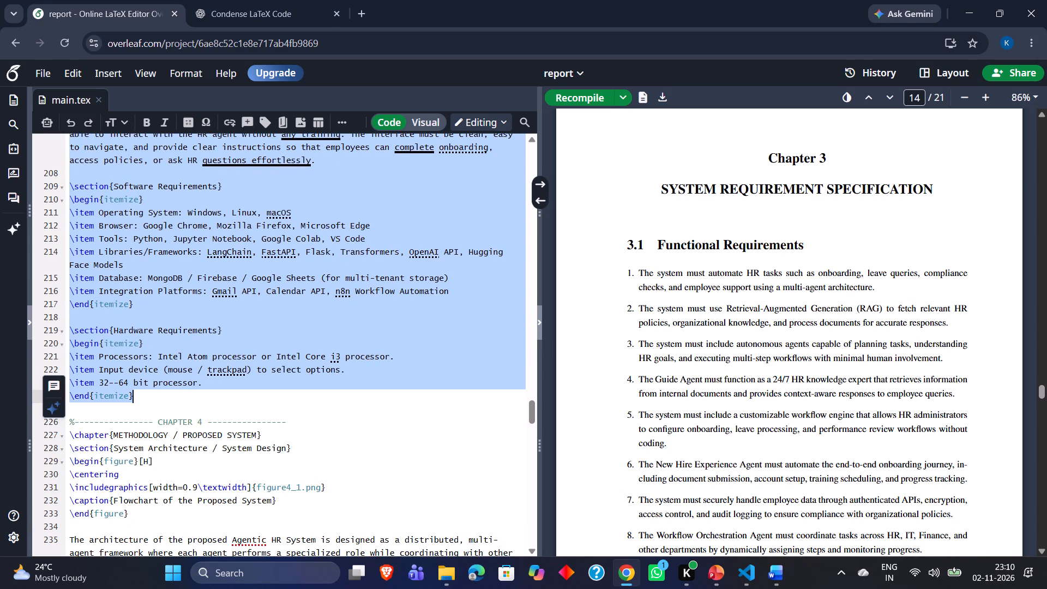
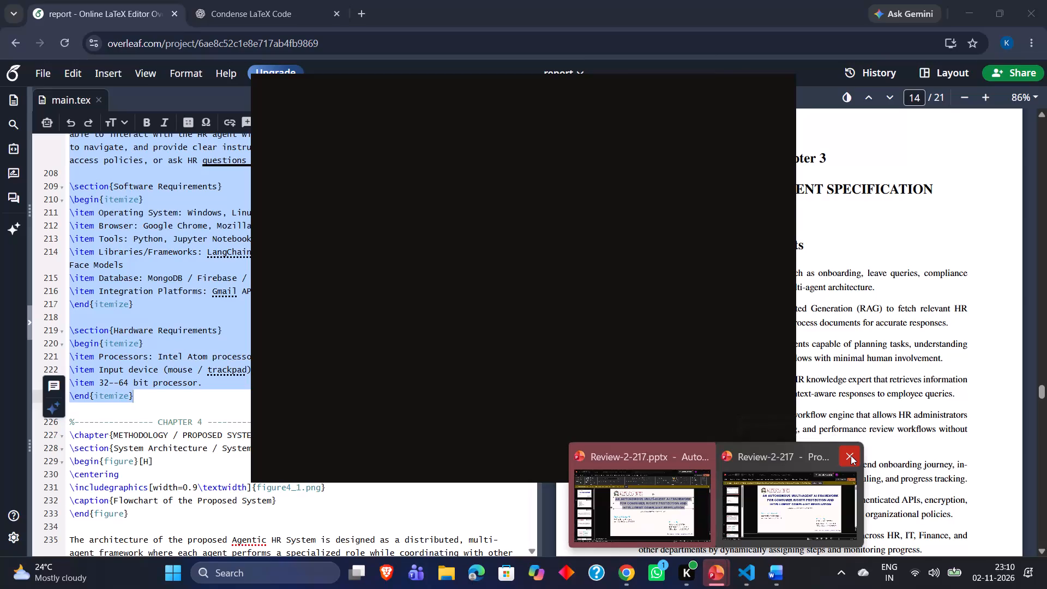
Switch to Visual Studio Code, where a copy of the report's main.tex is open.
click(745, 567)
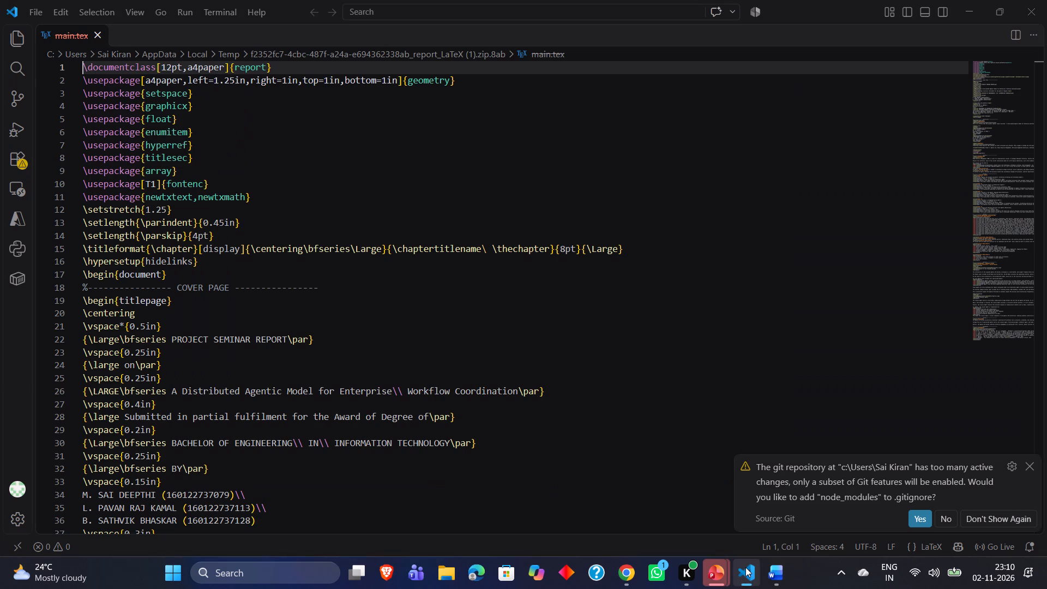
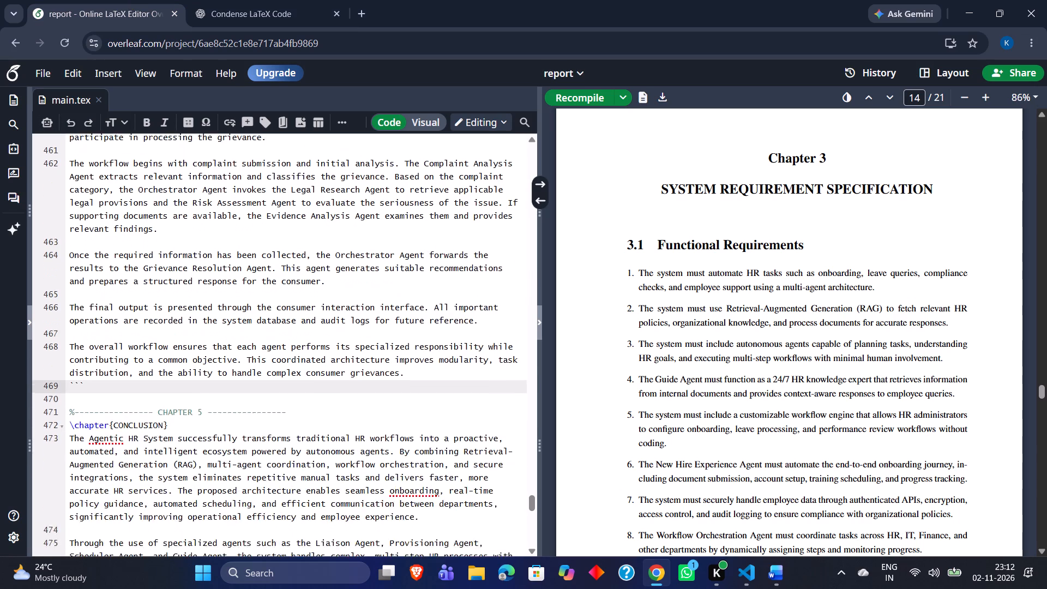
scroll(243, 246, down, 3)
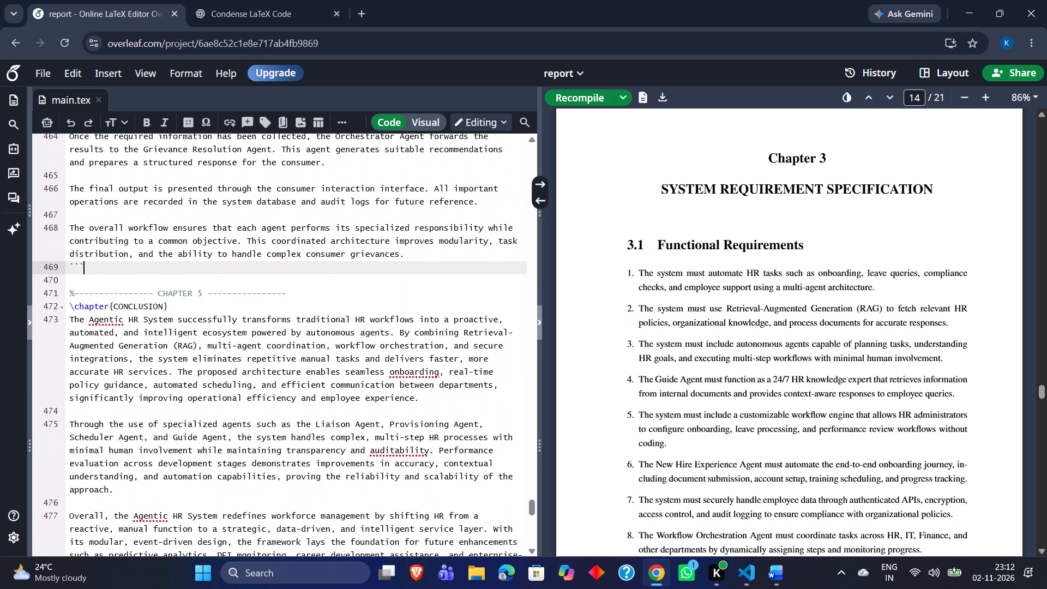
click(562, 100)
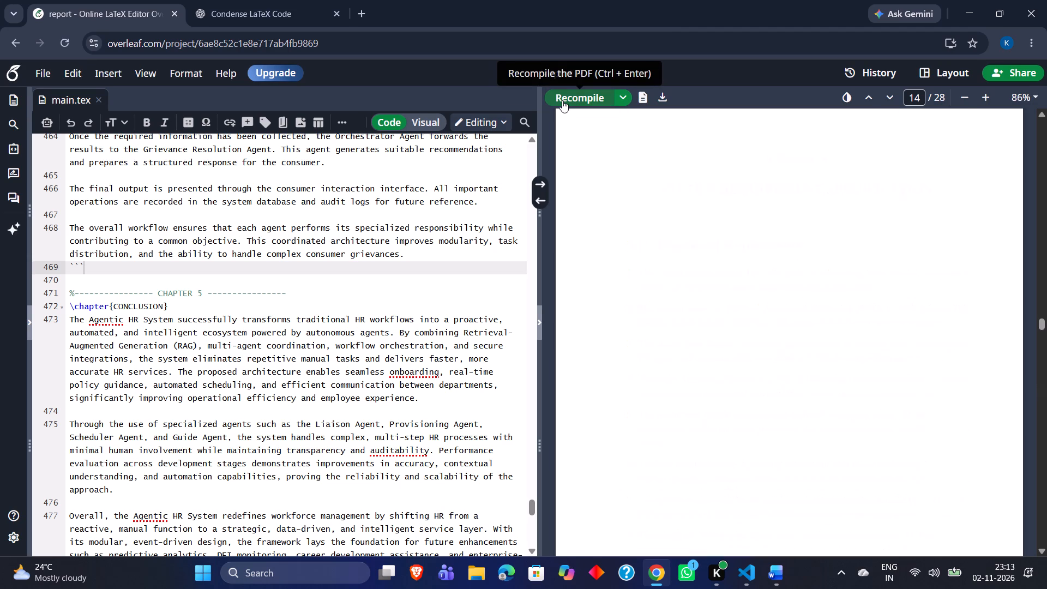
Review the recompiled Chapter 3 pages, from the functional requirements through the hardware requirements, for content and stray text.
scroll(780, 280, down, 2)
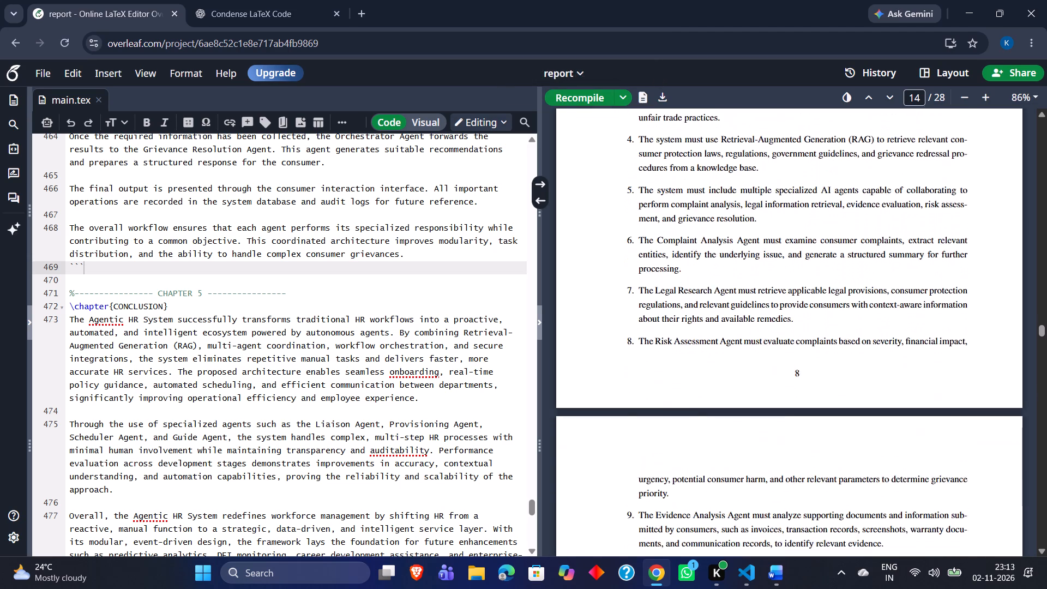
scroll(780, 280, down, 3)
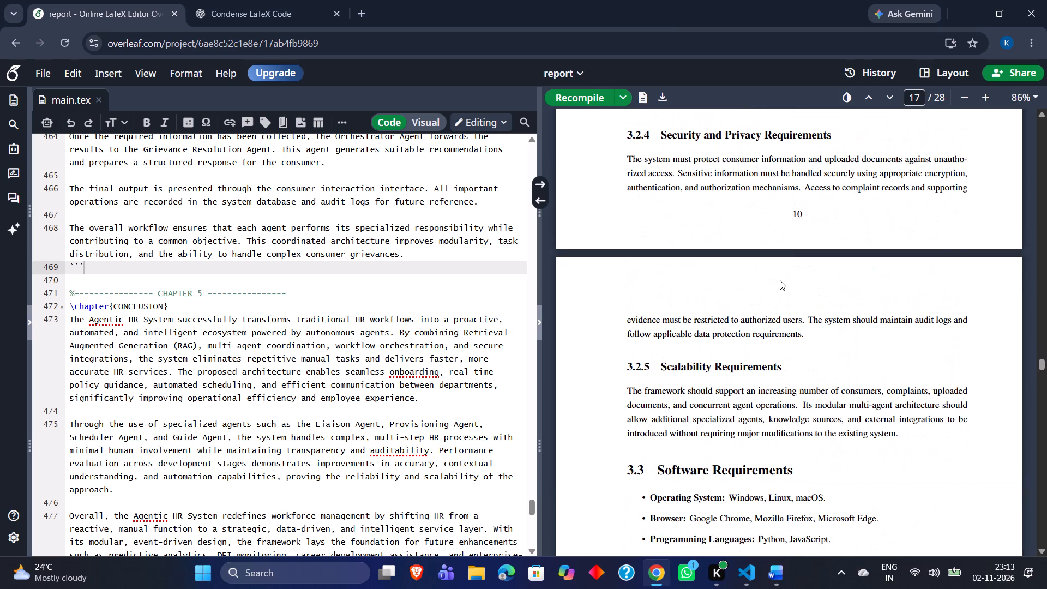
scroll(780, 280, down, 3)
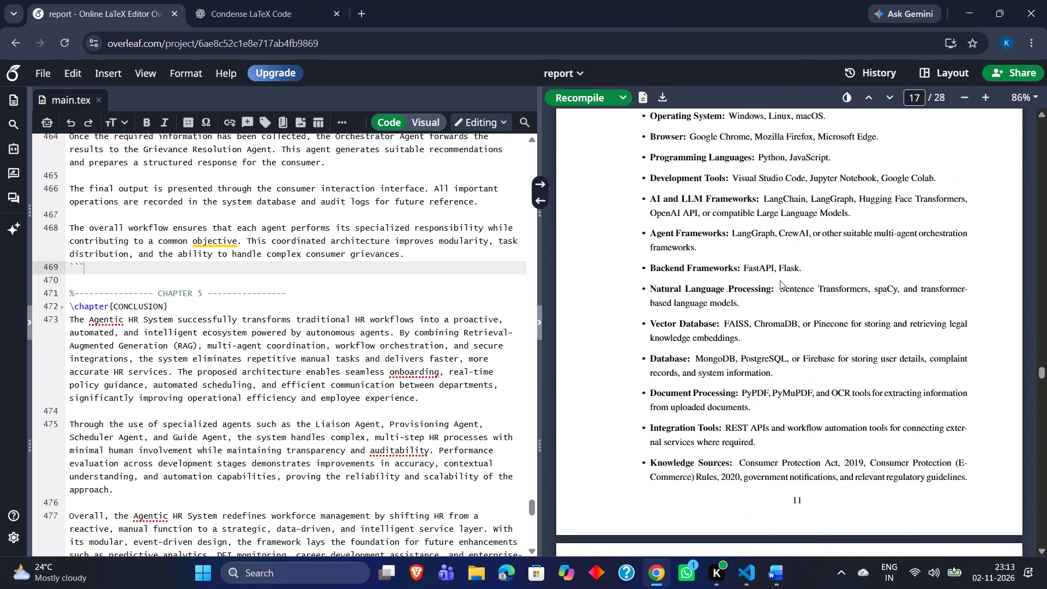
scroll(780, 280, down, 4)
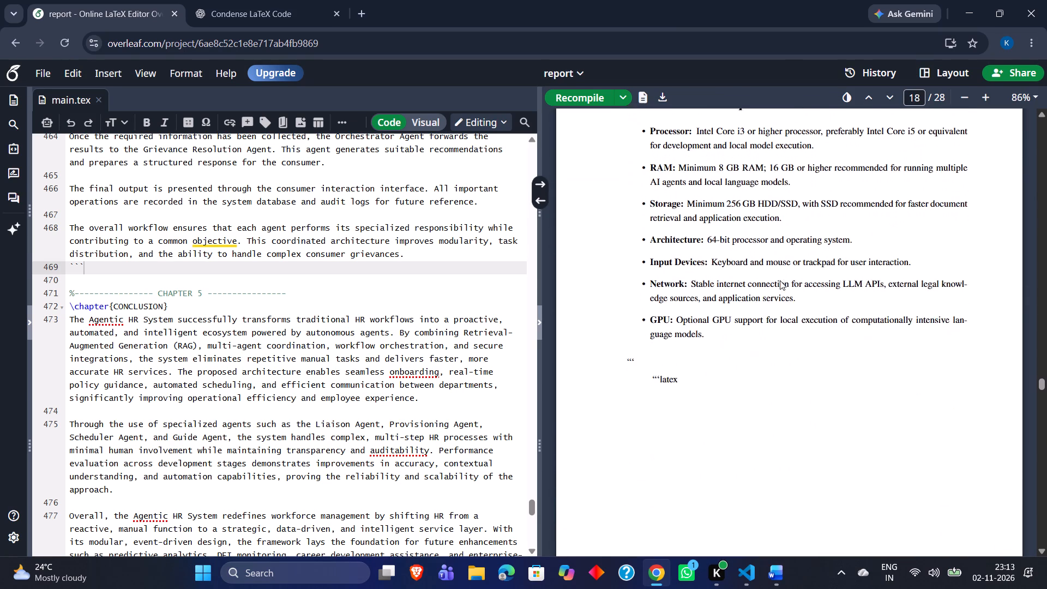
scroll(780, 280, down, 1)
scroll(780, 280, up, 3)
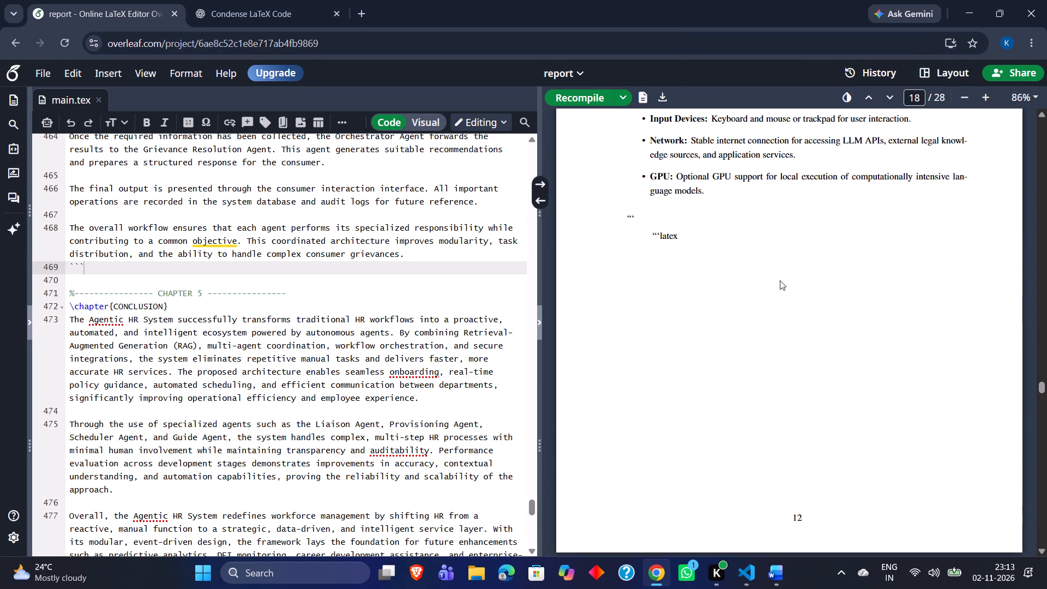
scroll(303, 276, up, 1)
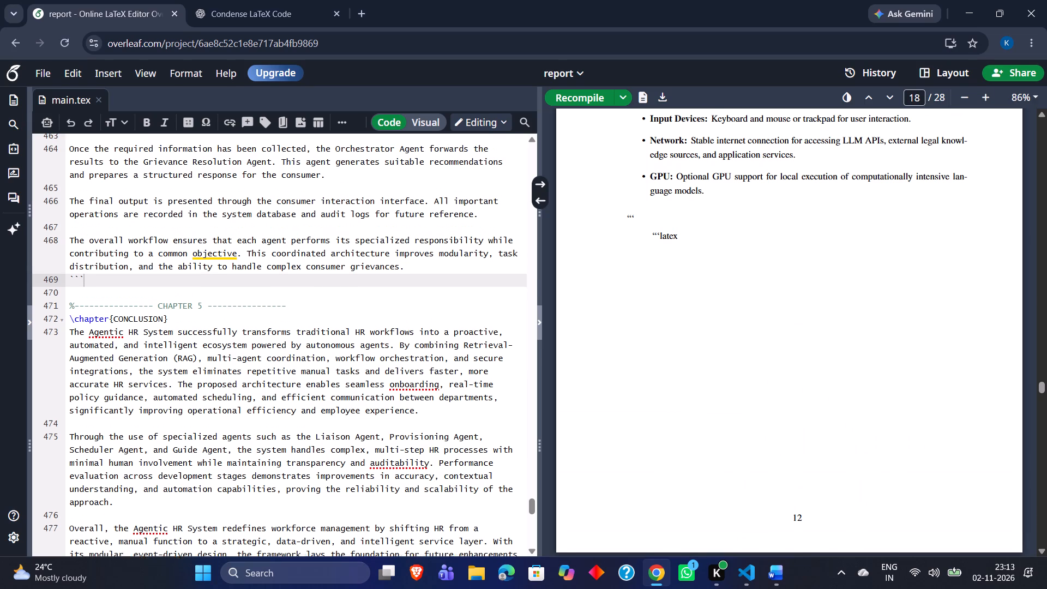
Examine the opening page of Chapter 4 in the recompiled PDF, including the system architecture figure and its caption.
scroll(303, 276, up, 2)
scroll(303, 276, down, 2)
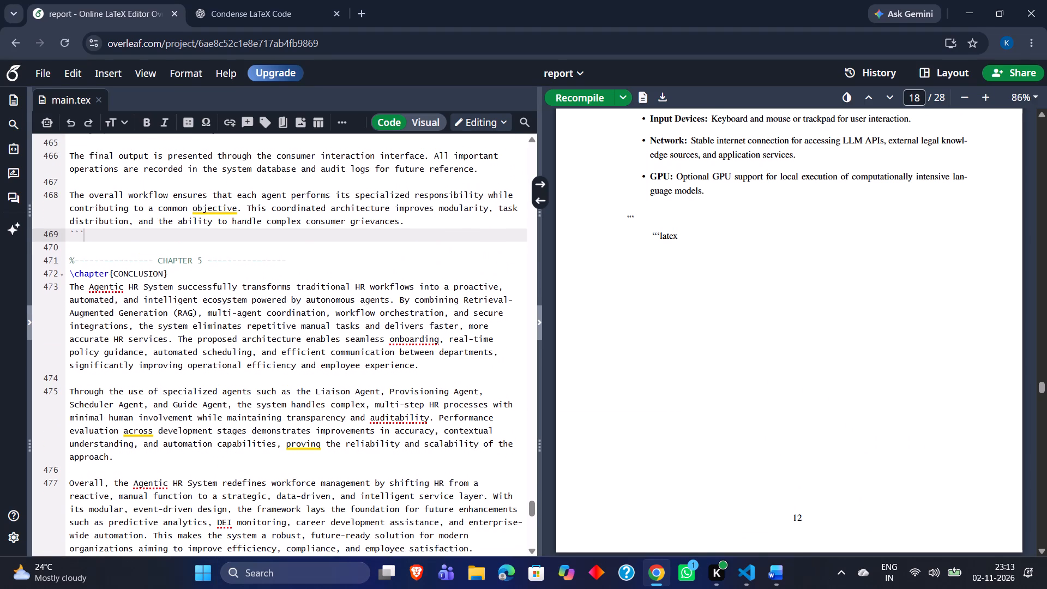
scroll(303, 276, down, 1)
scroll(773, 386, down, 3)
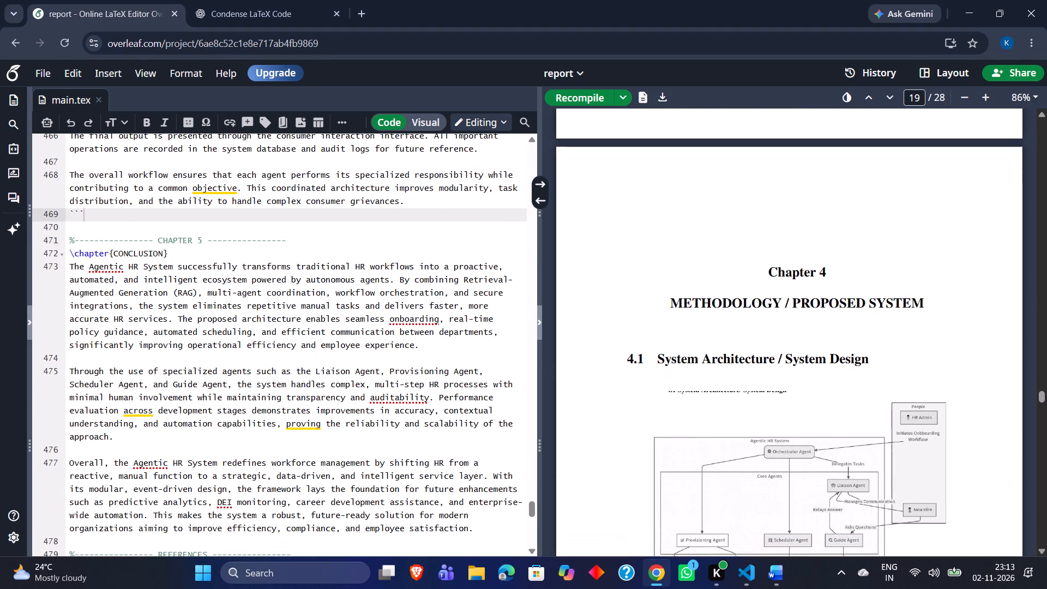
scroll(773, 386, down, 3)
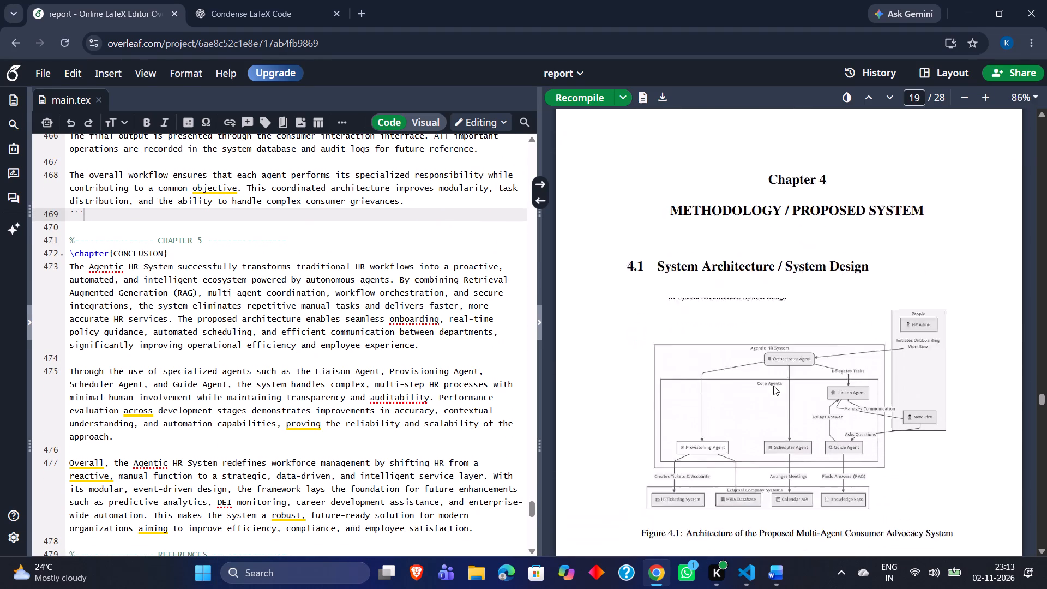
scroll(773, 386, down, 1)
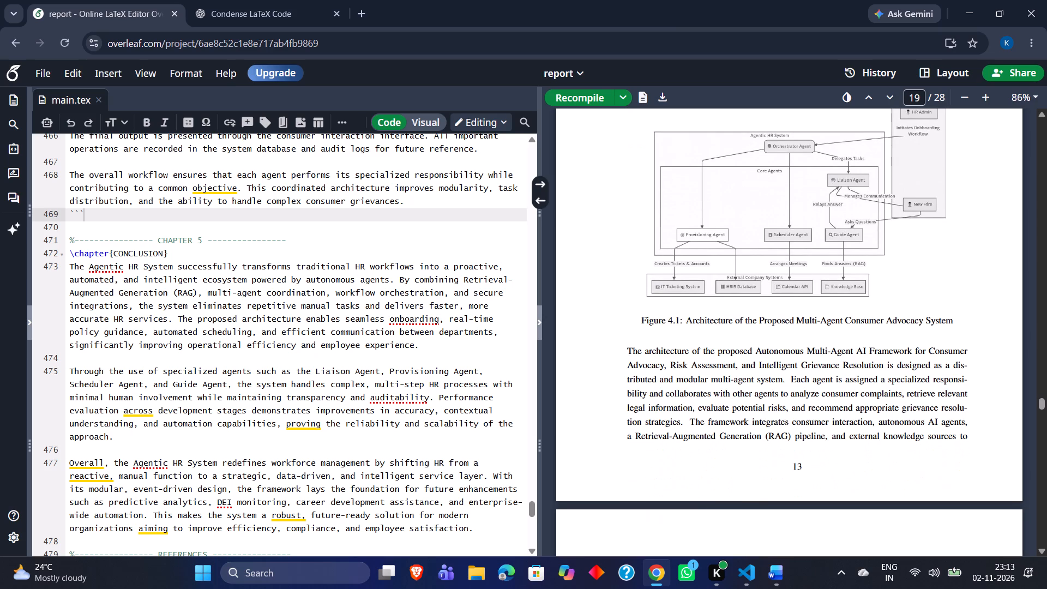
scroll(675, 385, up, 2)
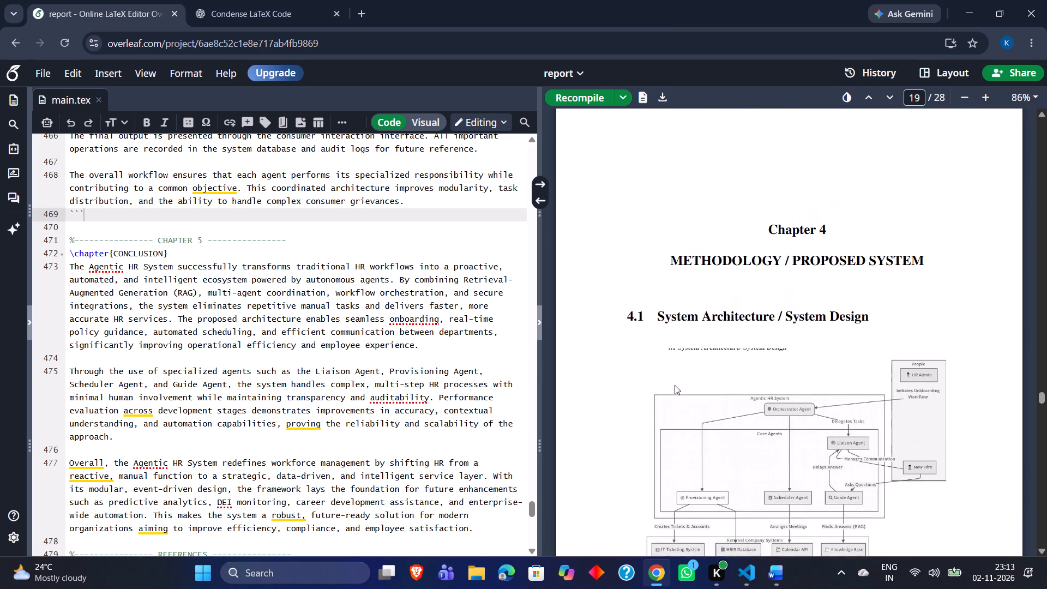
scroll(675, 385, up, 2)
Delete the stray word "latex" after the backticks above the METHODOLOGY / PROPOSED SYSTEM chapter line in main.tex.
scroll(341, 354, up, 4)
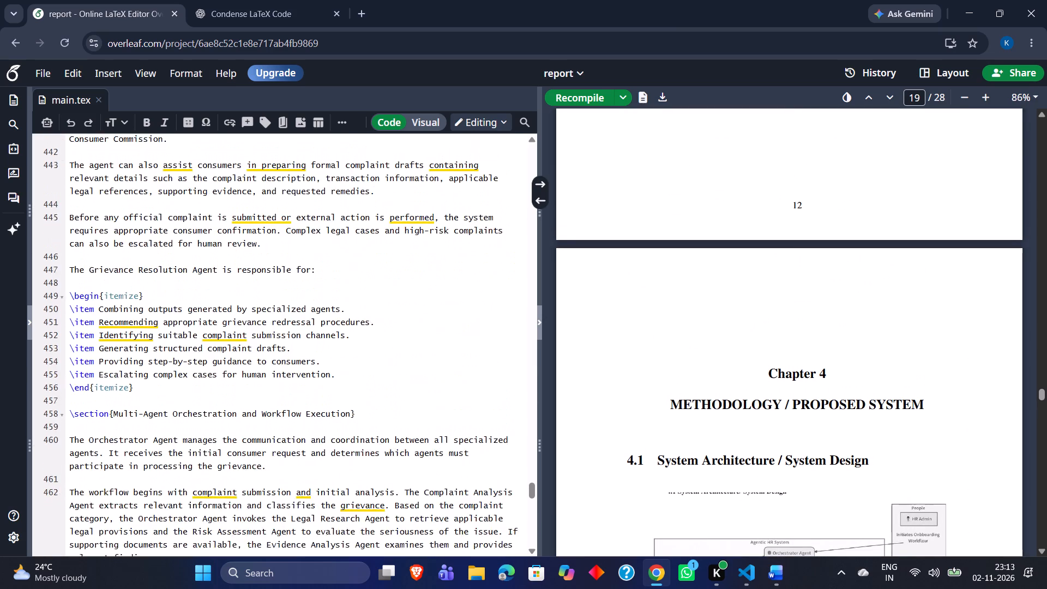
scroll(341, 354, up, 4)
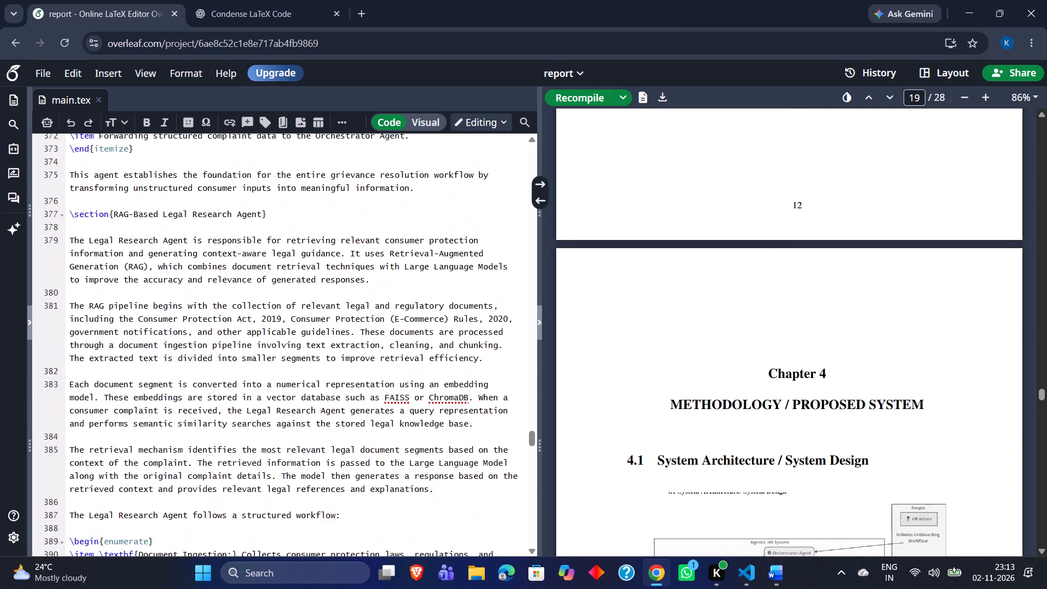
scroll(341, 354, up, 5)
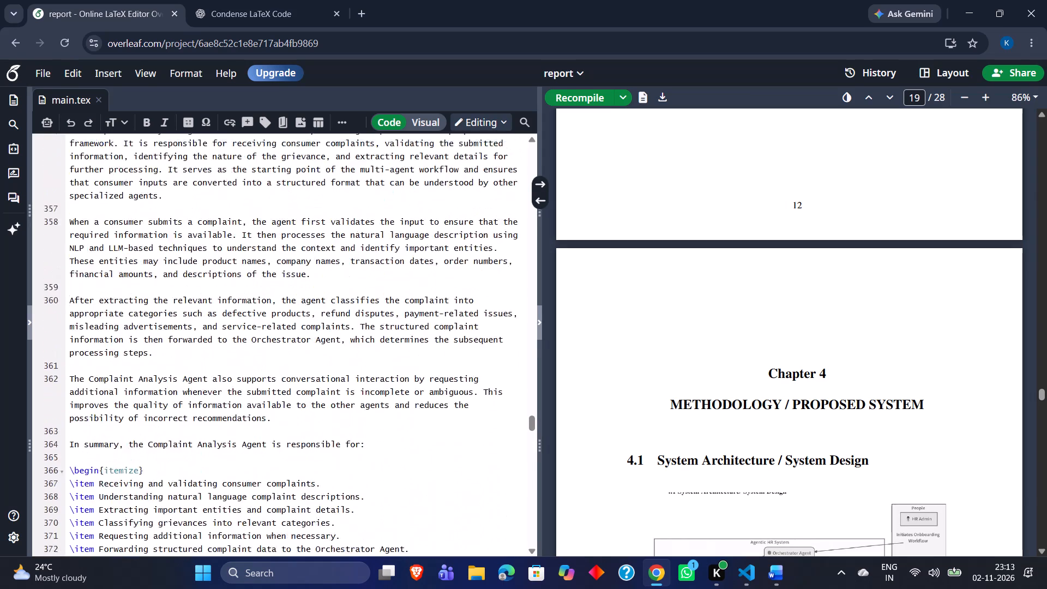
scroll(341, 354, up, 5)
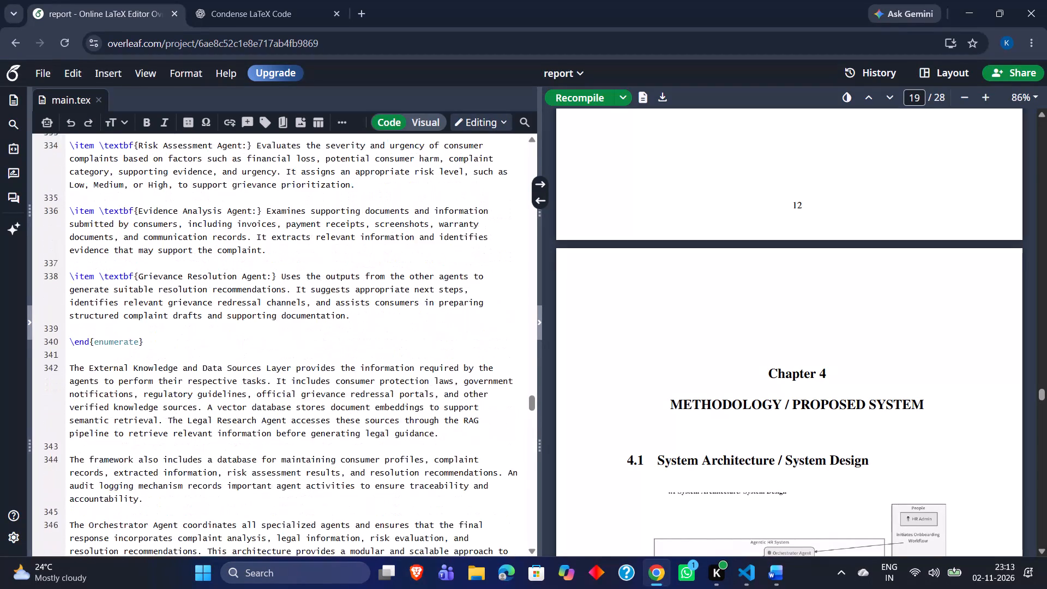
scroll(341, 354, up, 5)
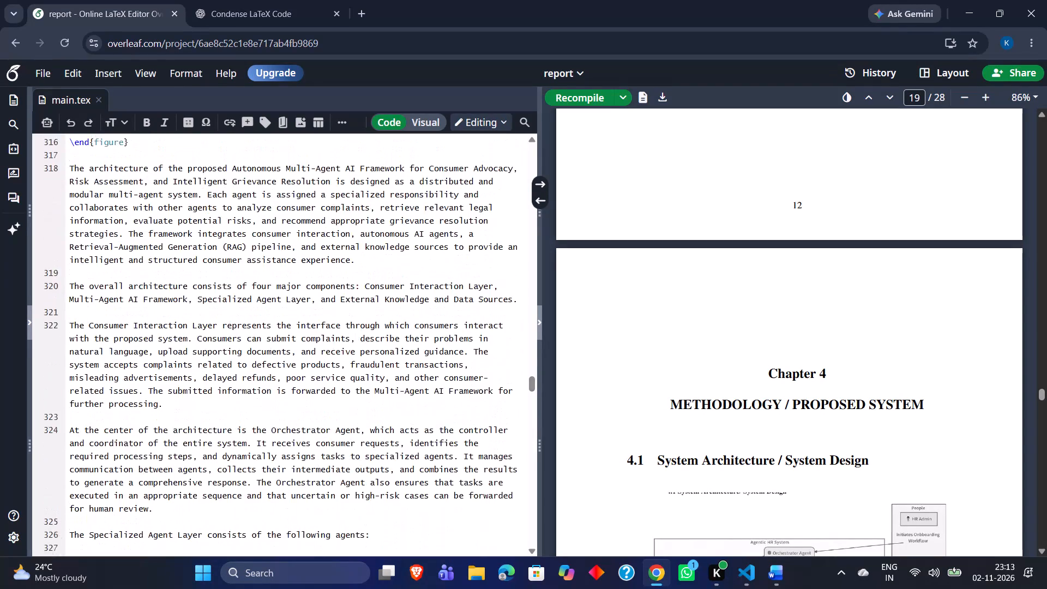
scroll(341, 354, up, 2)
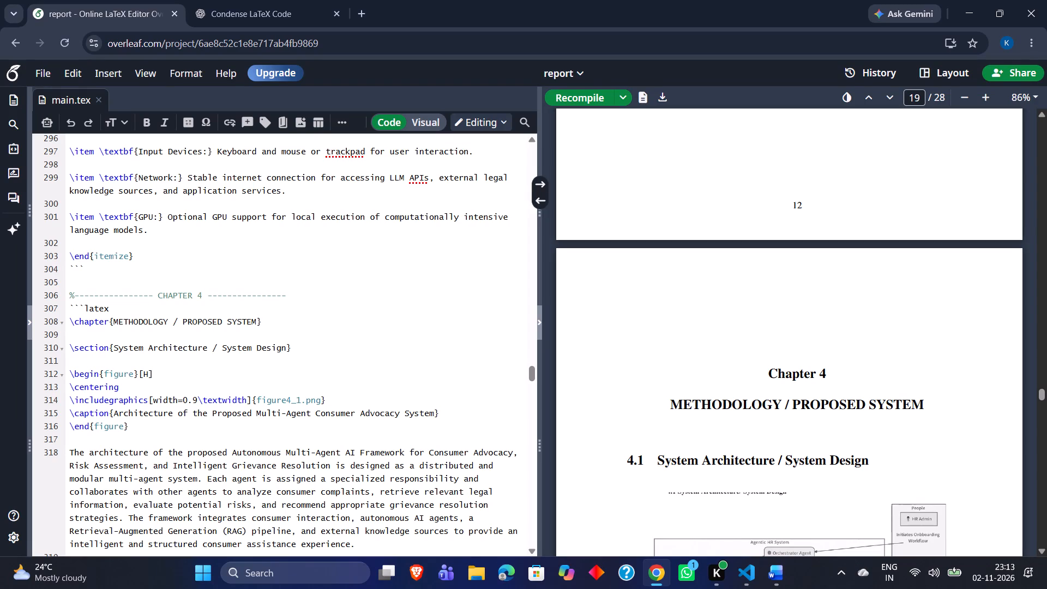
click(107, 310)
key(BackSpace)
key(BackSpace)
key(BackSpace)
key(BackSpace)
key(BackSpace)
Recompile the report PDF and check the end of the hardware requirements page for stray text.
click(579, 103)
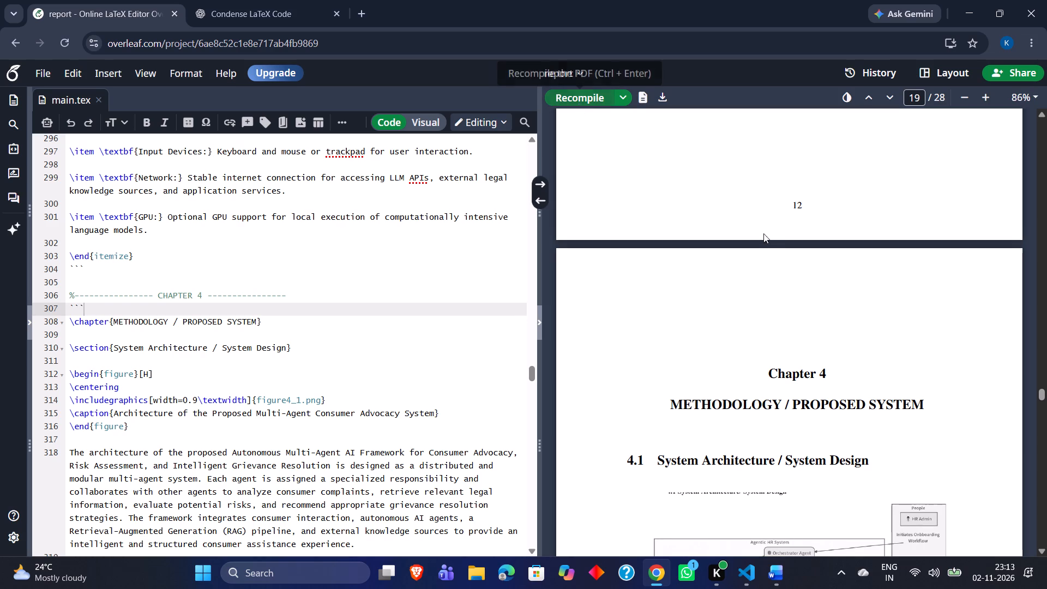
scroll(771, 237, up, 2)
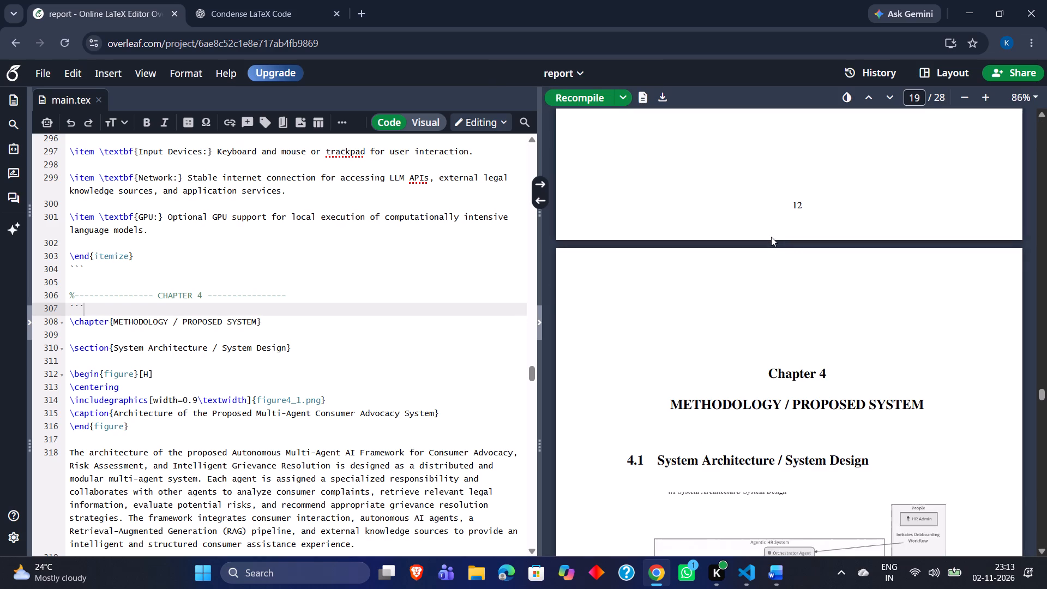
scroll(771, 237, up, 3)
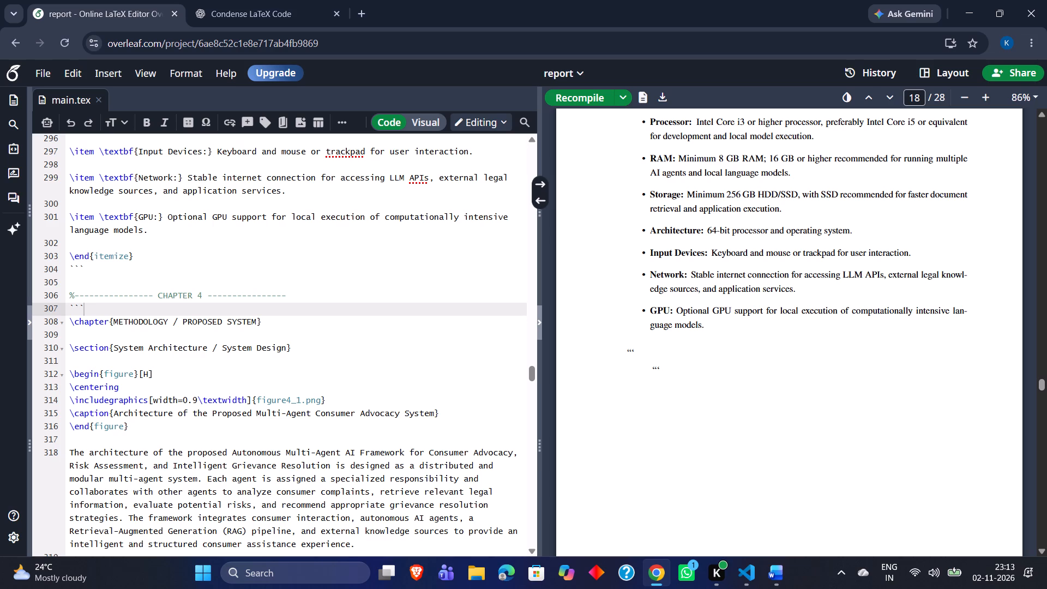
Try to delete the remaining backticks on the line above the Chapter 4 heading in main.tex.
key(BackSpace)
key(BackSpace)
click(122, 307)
Look over the Chapter 4, Conclusion and References source, along with the Chapter 4 architecture figure in the PDF.
scroll(122, 307, down, 3)
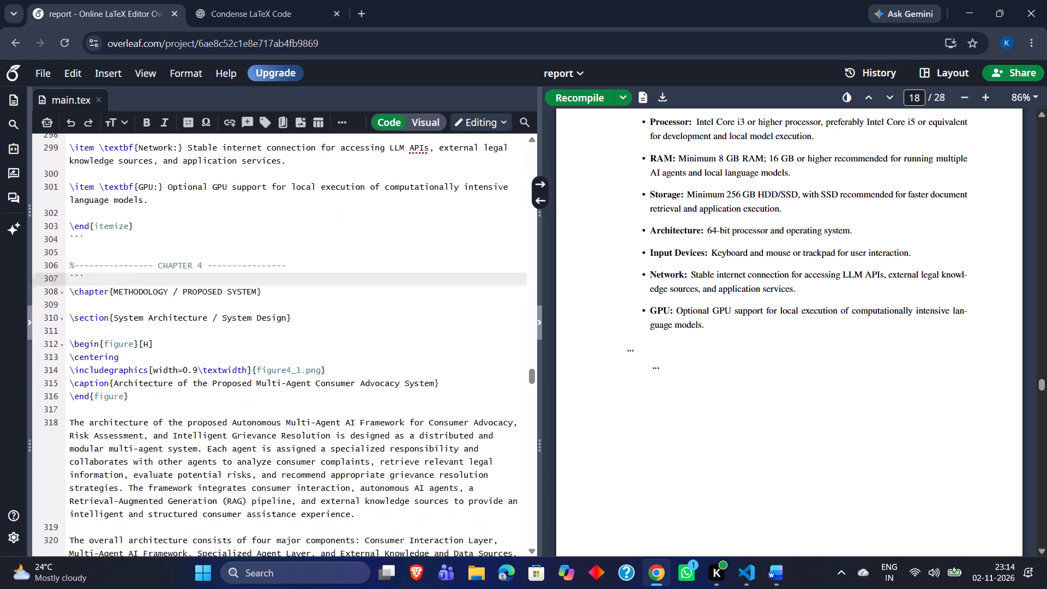
scroll(122, 307, down, 12)
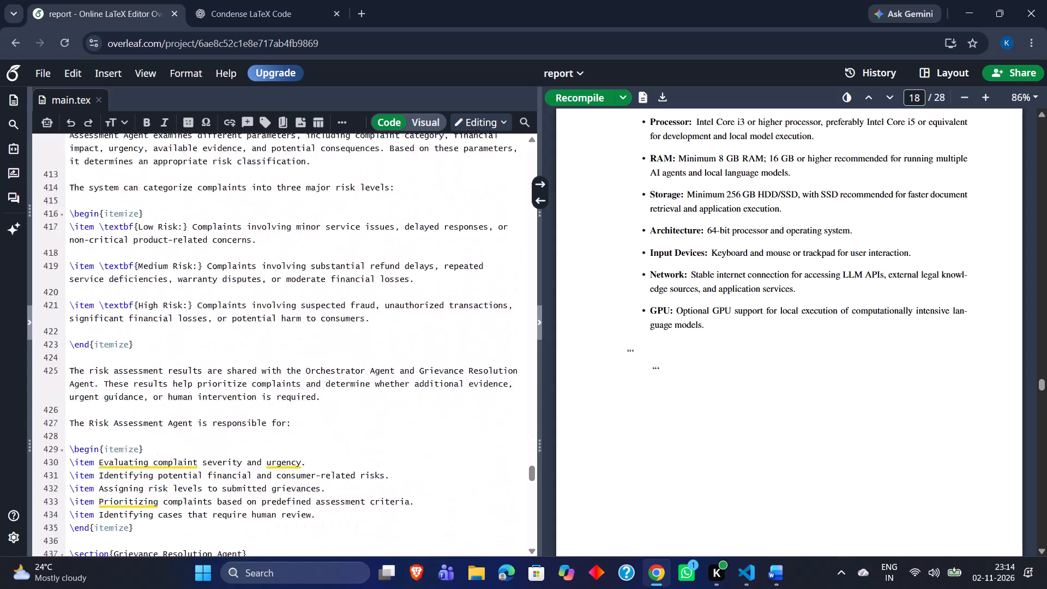
scroll(122, 307, down, 4)
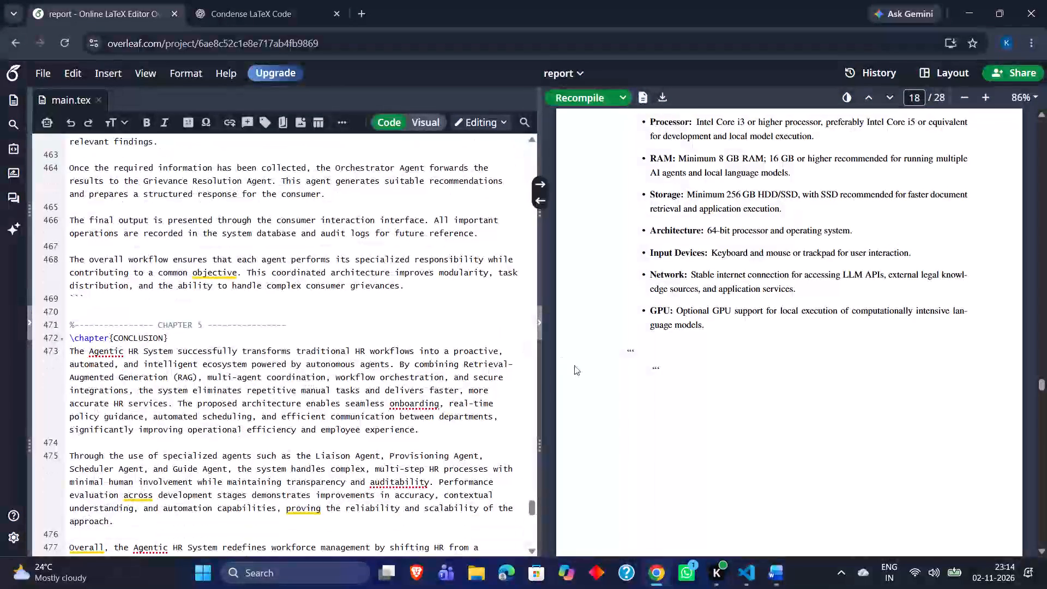
scroll(710, 383, down, 5)
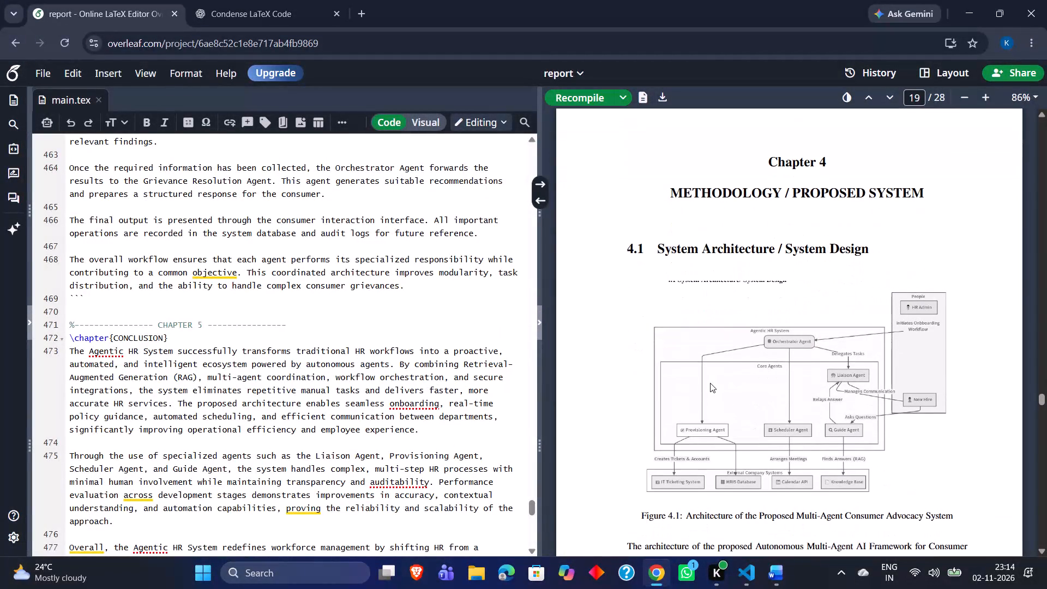
scroll(446, 357, down, 2)
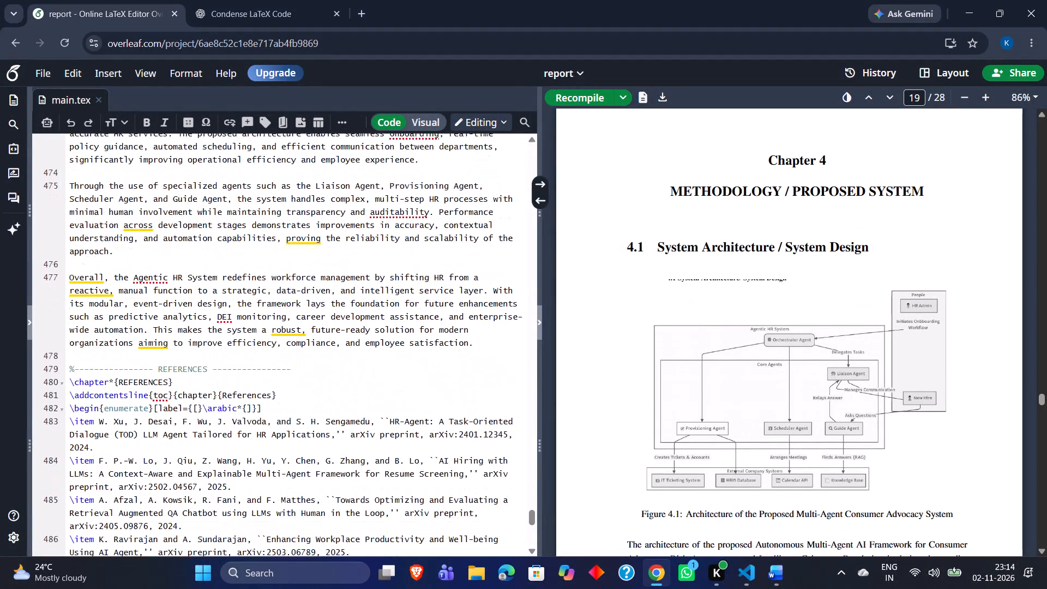
scroll(446, 357, down, 3)
Review the main.tex source from the References back through Chapters 5 and 4 to the figure4_1.png include line.
scroll(446, 357, up, 2)
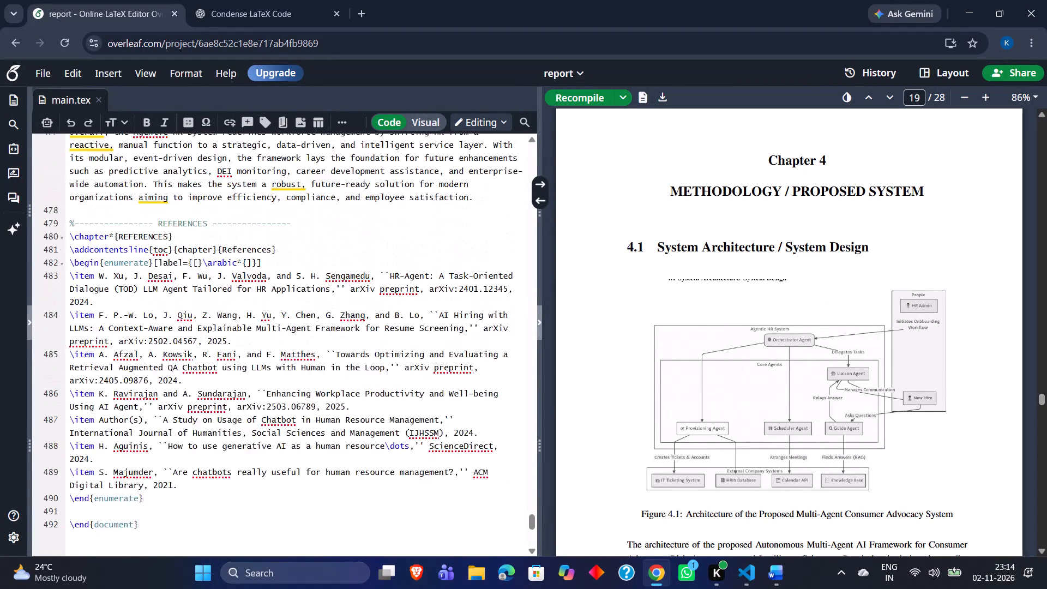
scroll(446, 357, up, 4)
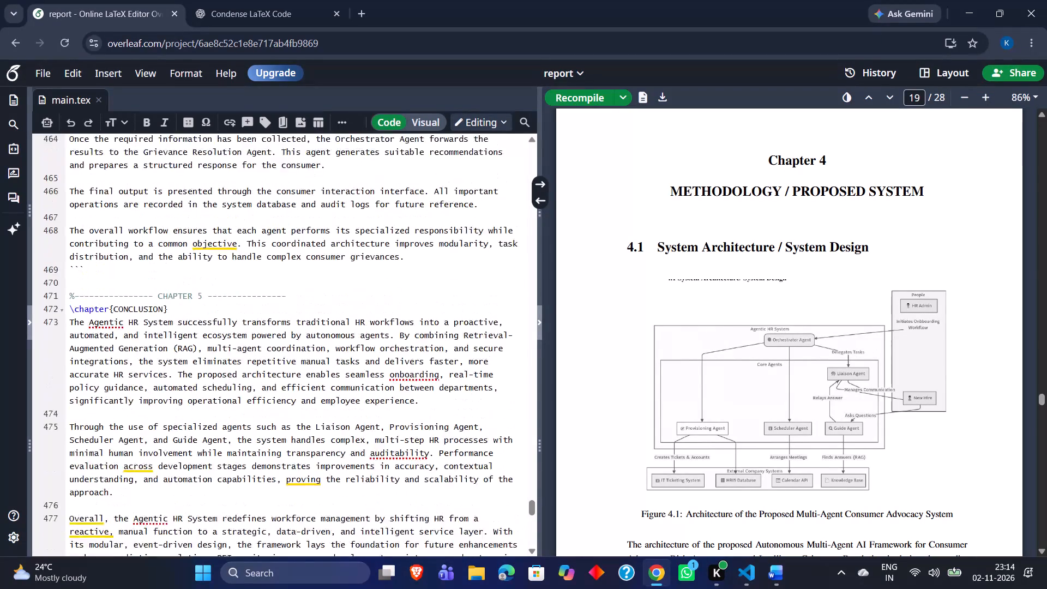
scroll(446, 357, up, 1)
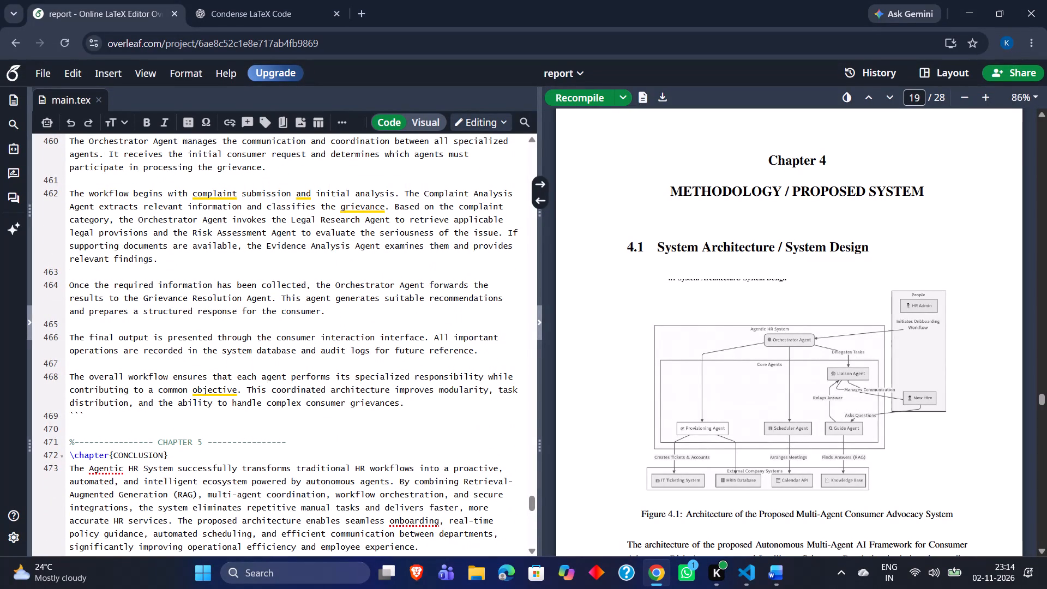
scroll(324, 333, up, 3)
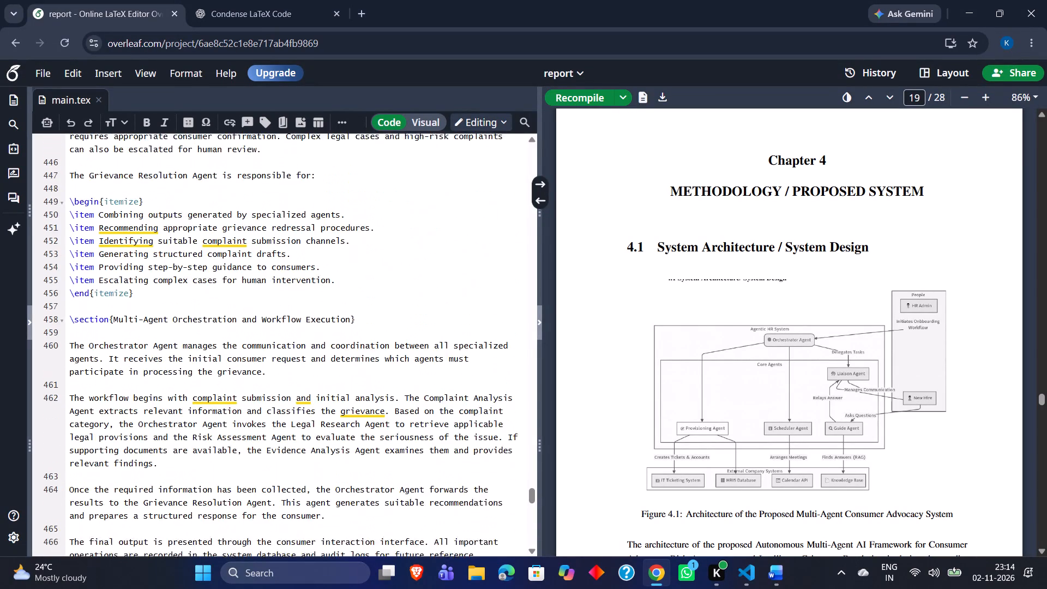
scroll(324, 333, up, 1)
scroll(249, 262, up, 1)
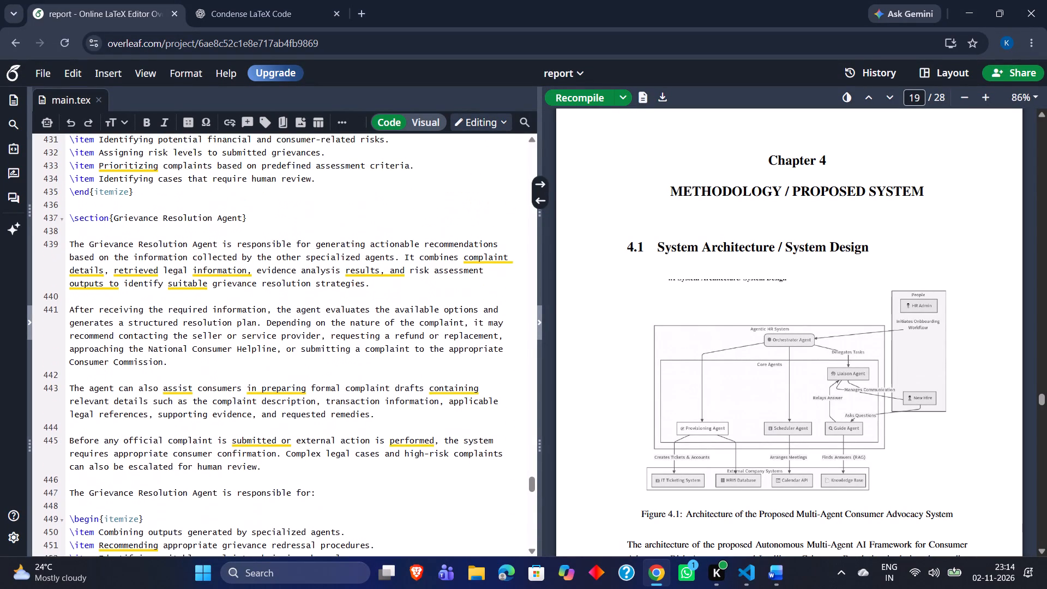
scroll(249, 262, up, 3)
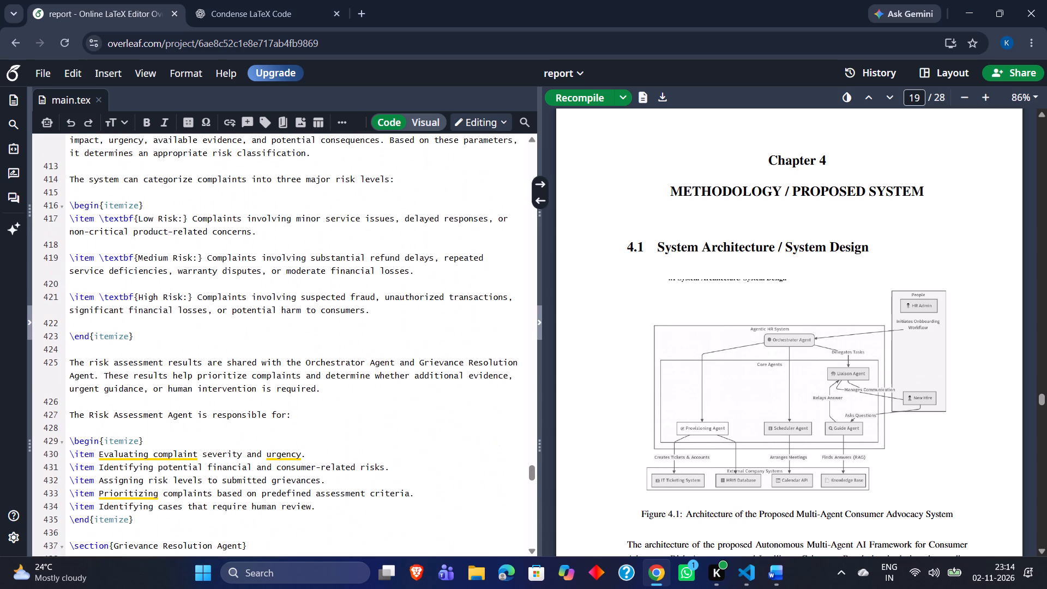
scroll(249, 262, up, 3)
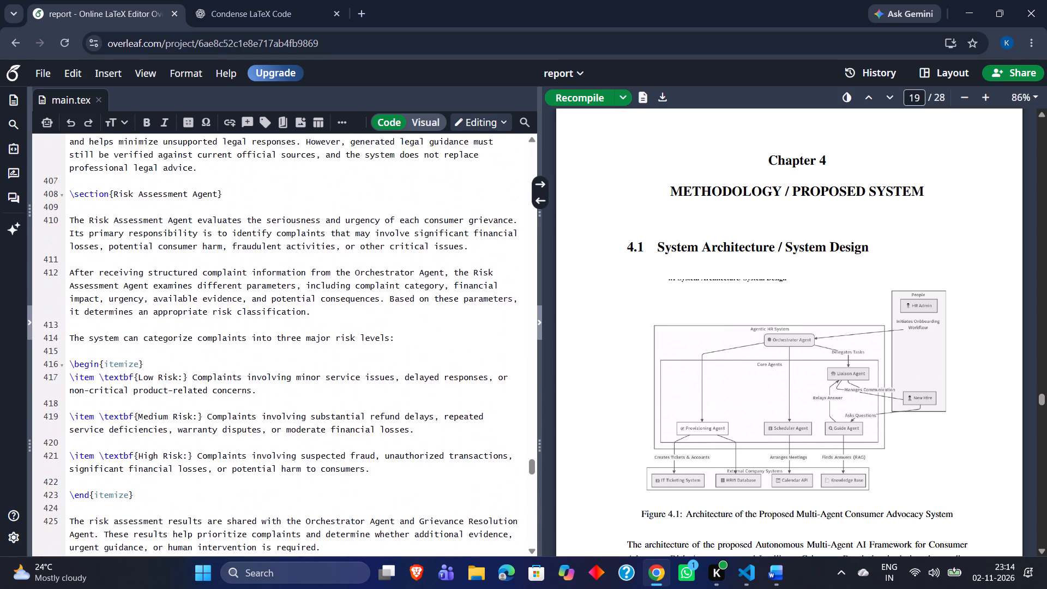
scroll(249, 262, up, 3)
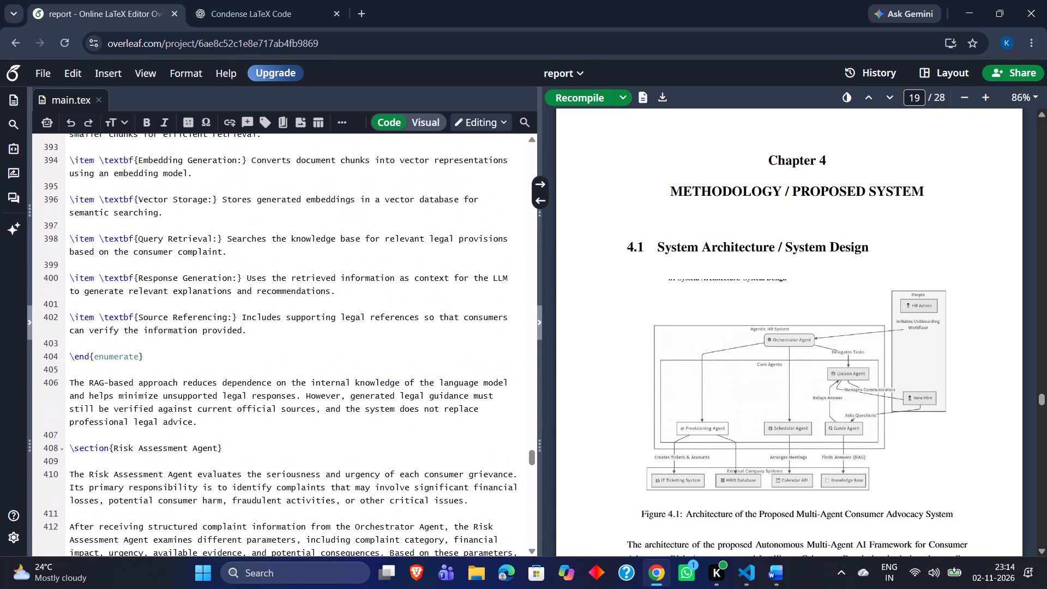
scroll(249, 262, up, 5)
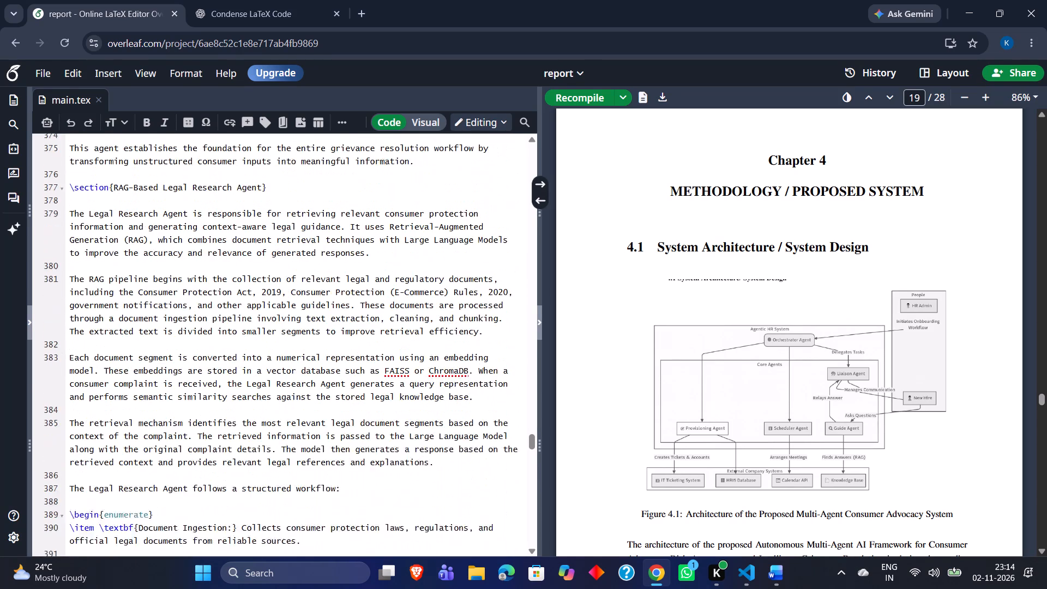
scroll(249, 262, up, 4)
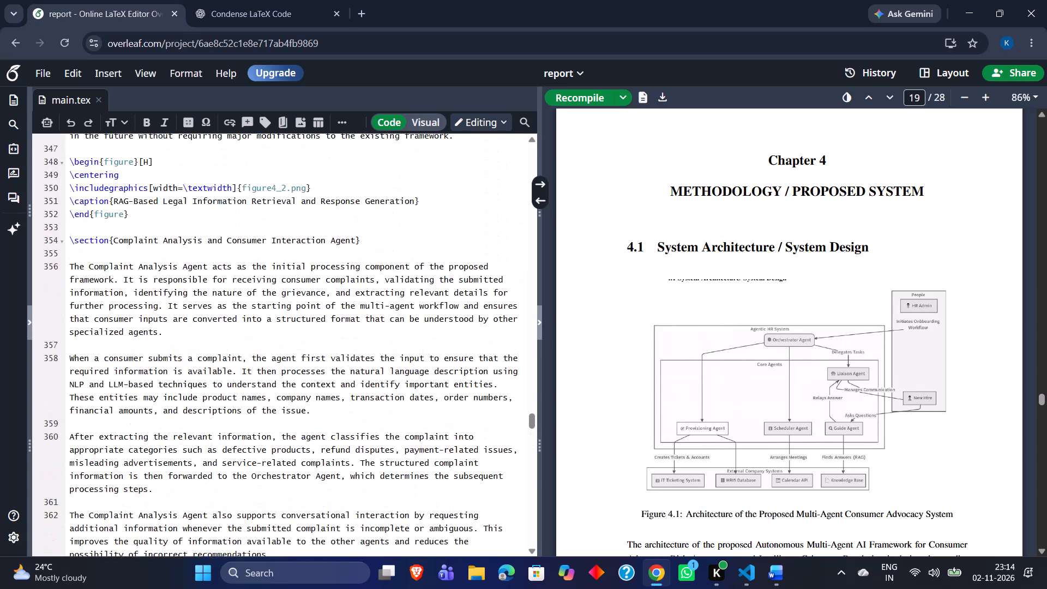
scroll(249, 262, up, 6)
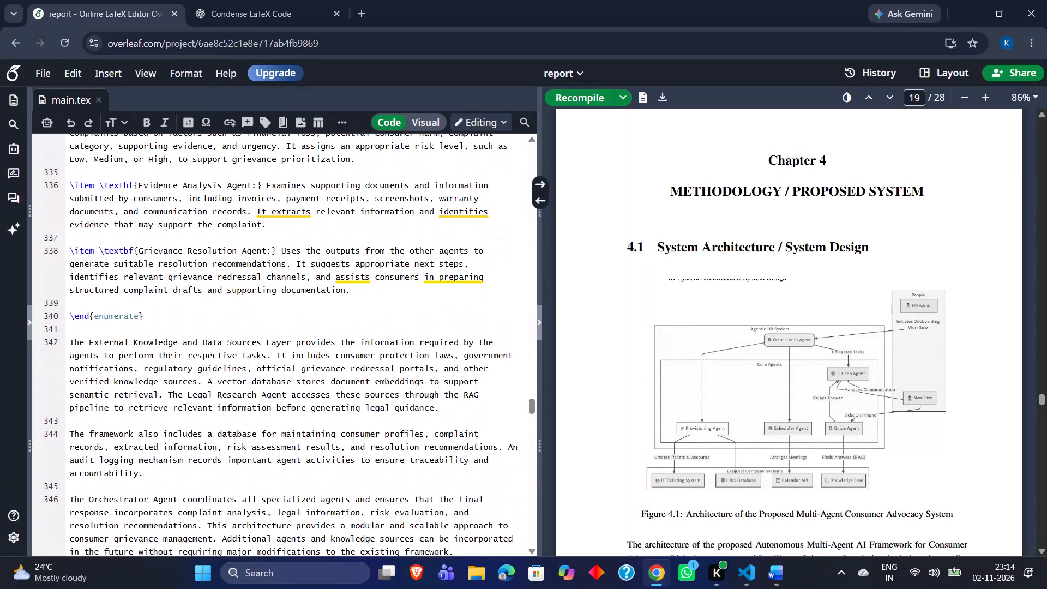
scroll(249, 262, up, 5)
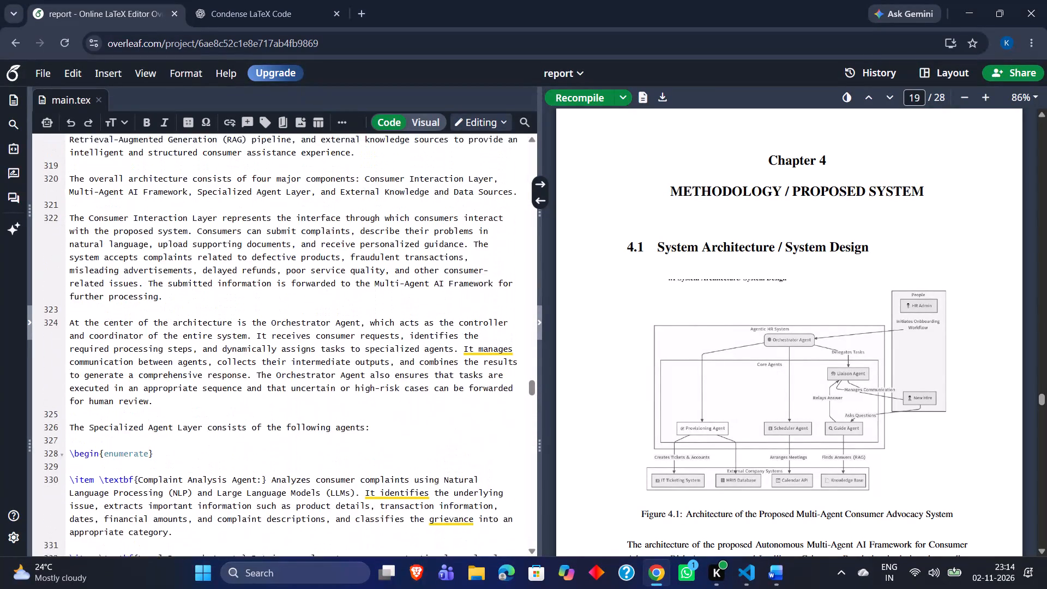
scroll(249, 262, up, 2)
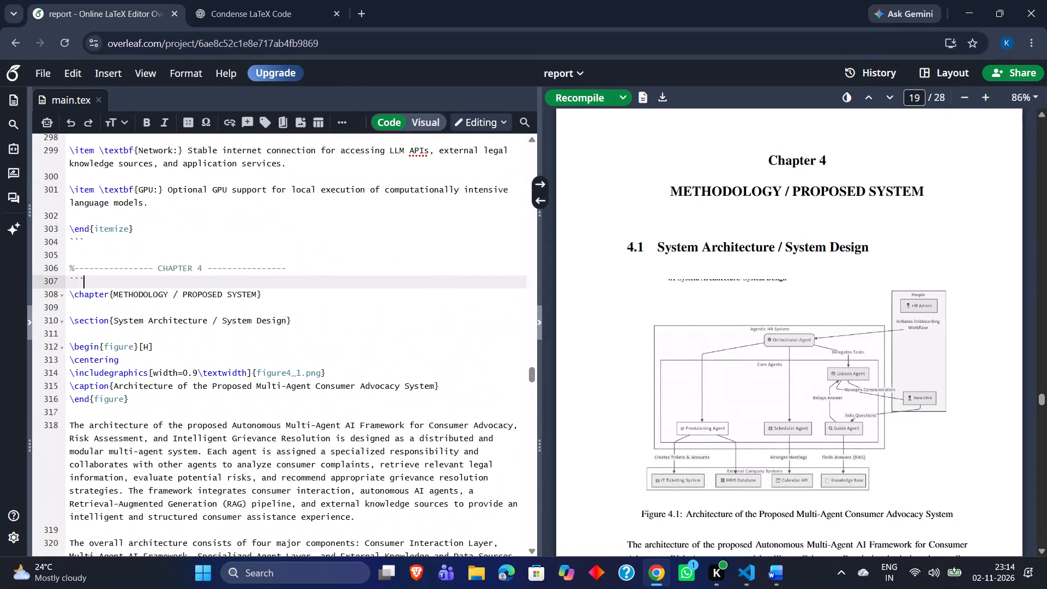
click(302, 376)
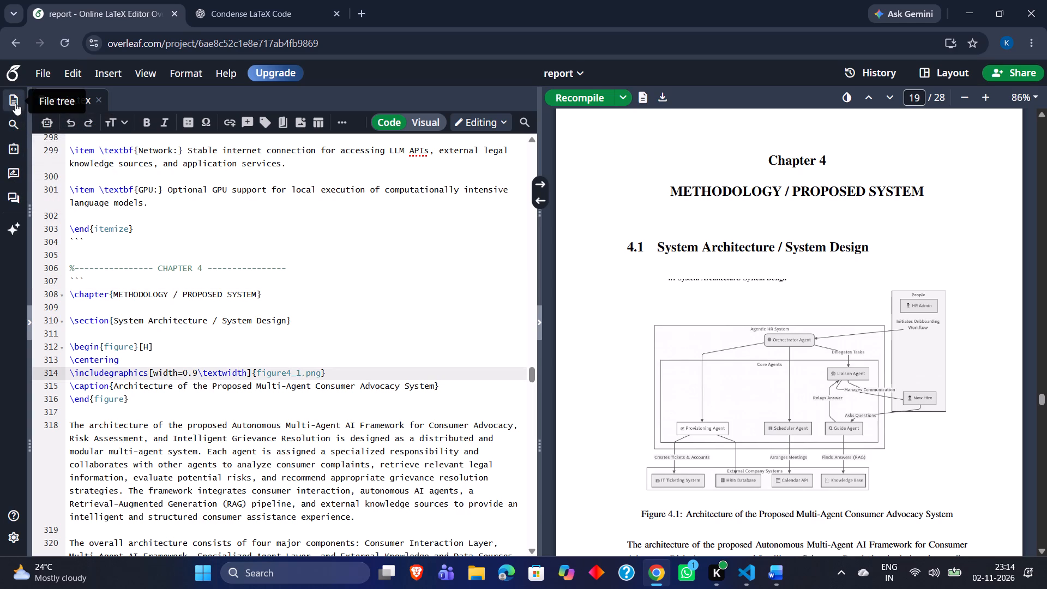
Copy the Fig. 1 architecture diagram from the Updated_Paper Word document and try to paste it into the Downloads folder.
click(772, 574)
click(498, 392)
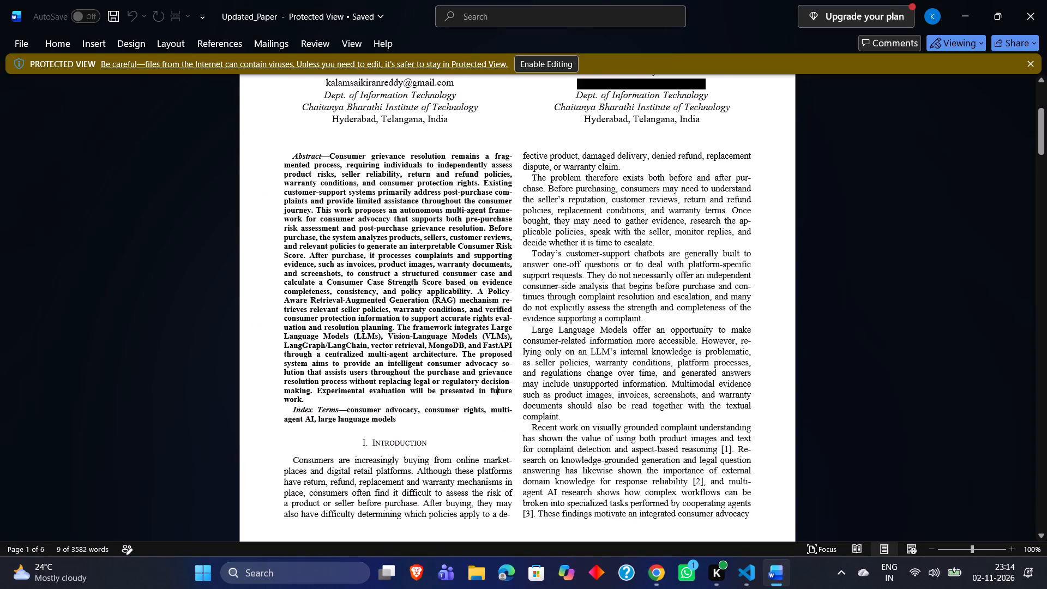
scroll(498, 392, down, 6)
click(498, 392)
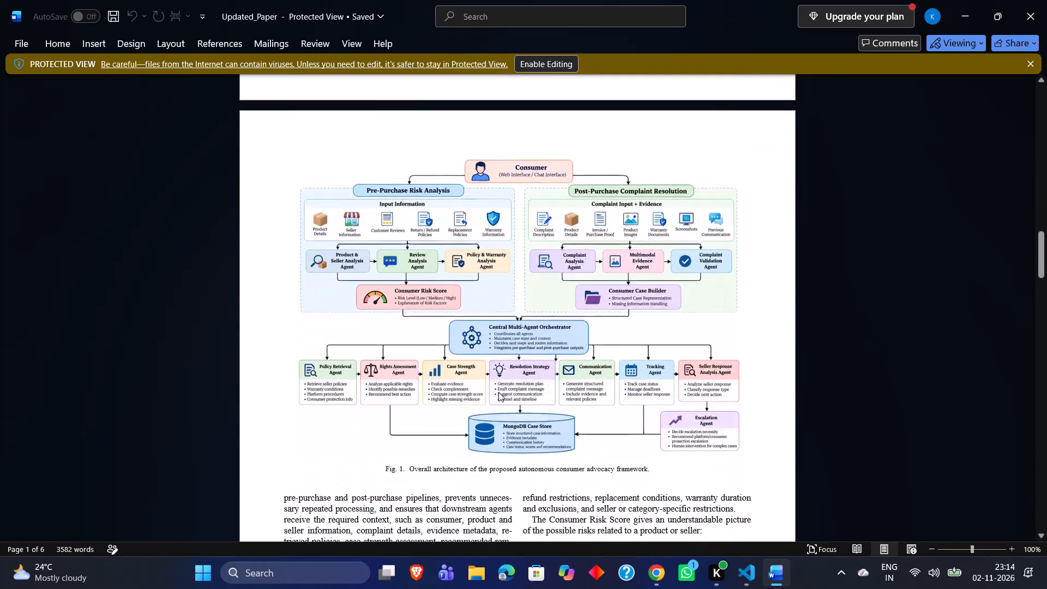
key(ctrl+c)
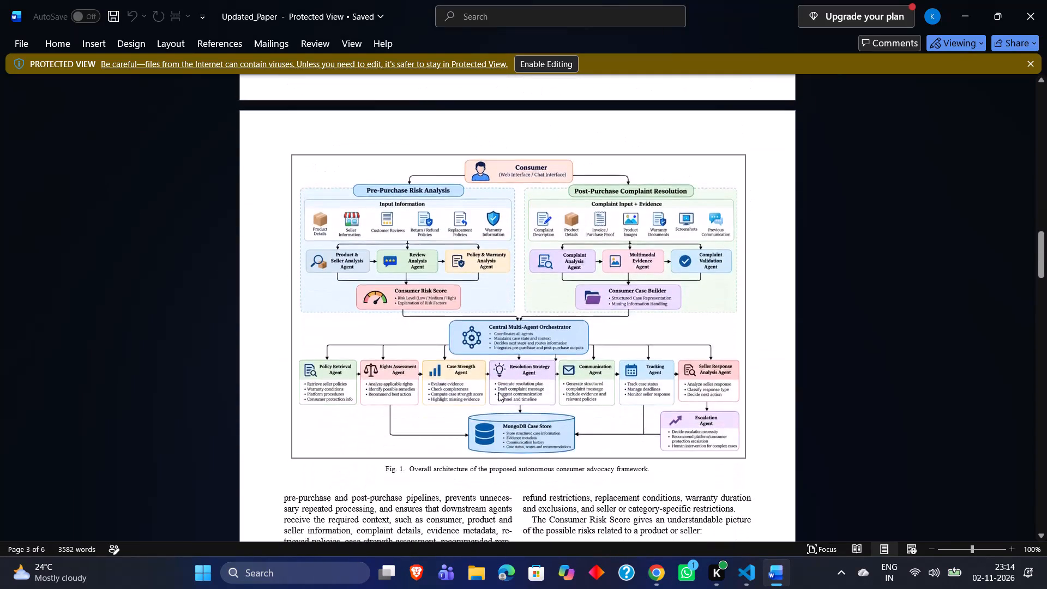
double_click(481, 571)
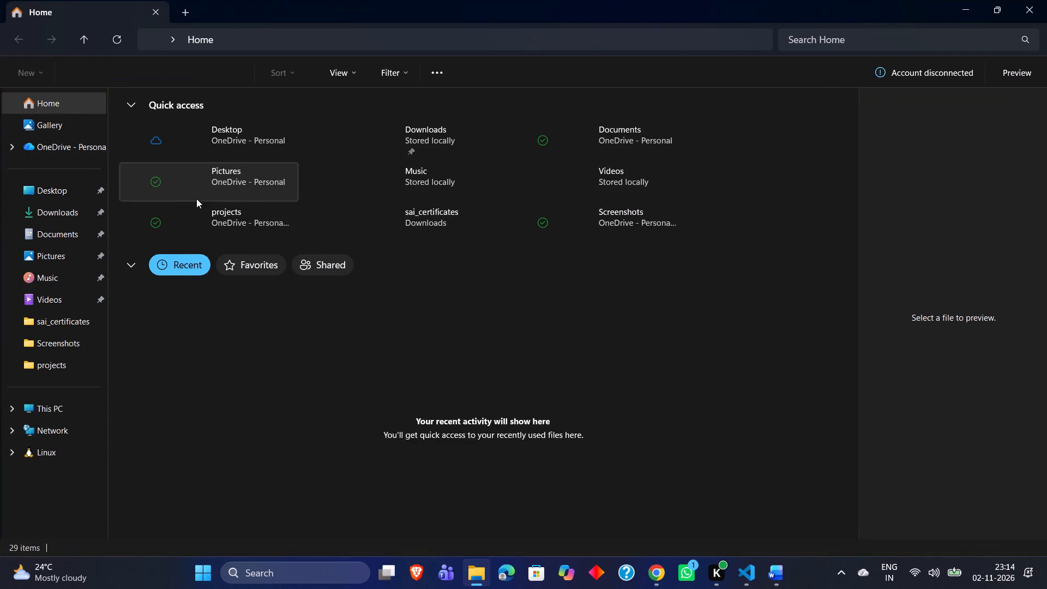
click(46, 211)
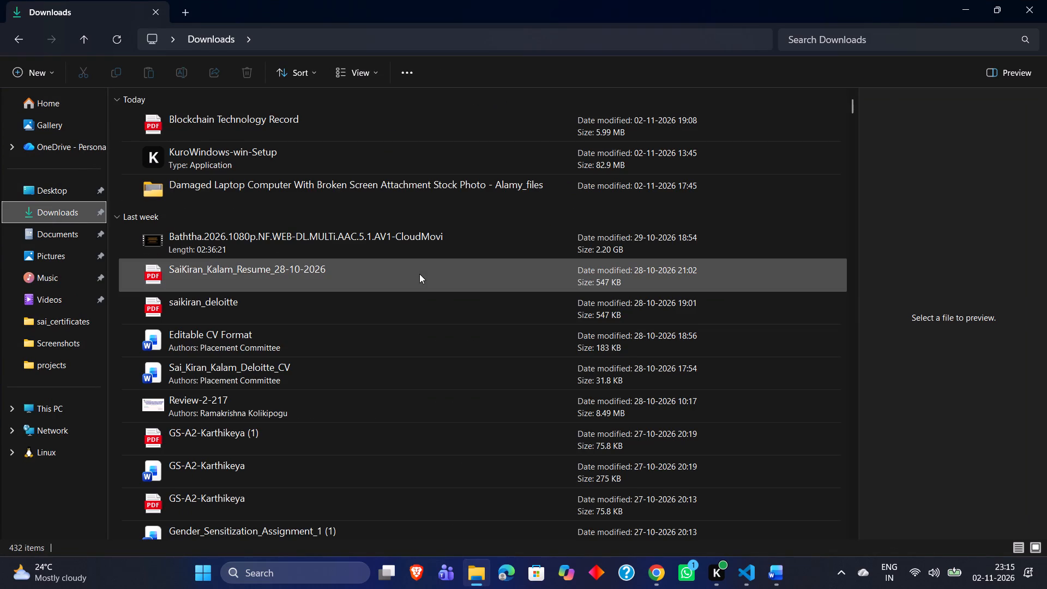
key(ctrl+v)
Return to Updated_Paper in Word and look through the pages after Fig. 1 for its other figures and sections.
key(alt+Tab)
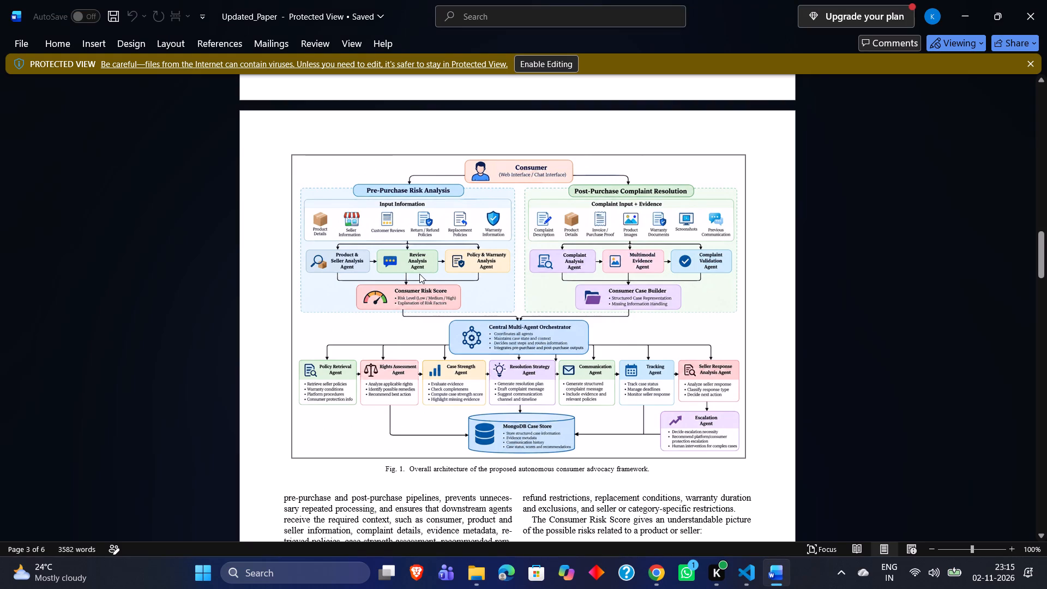
click(788, 388)
scroll(713, 389, down, 2)
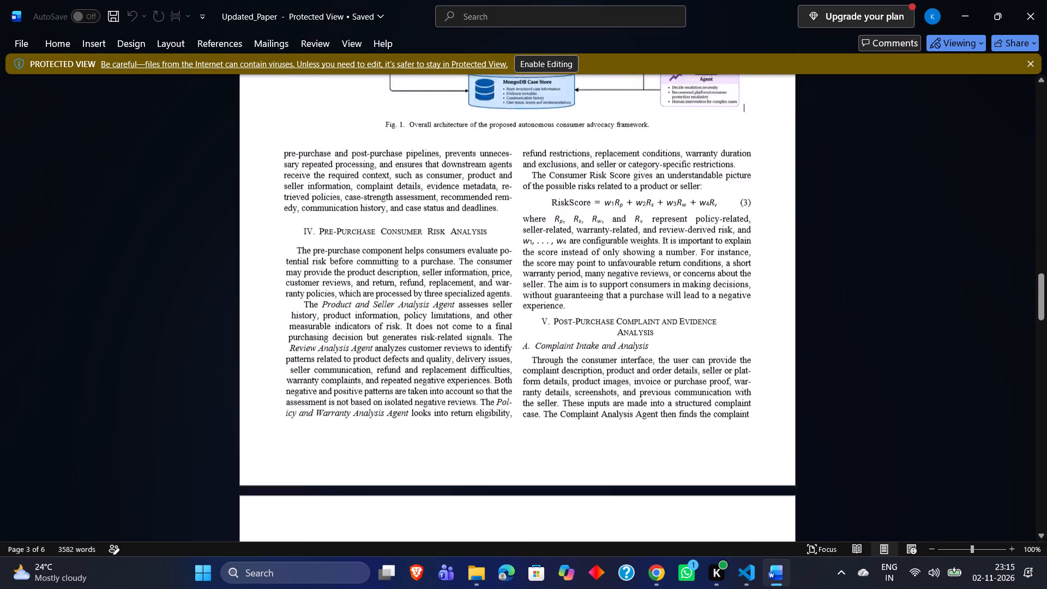
scroll(713, 389, down, 4)
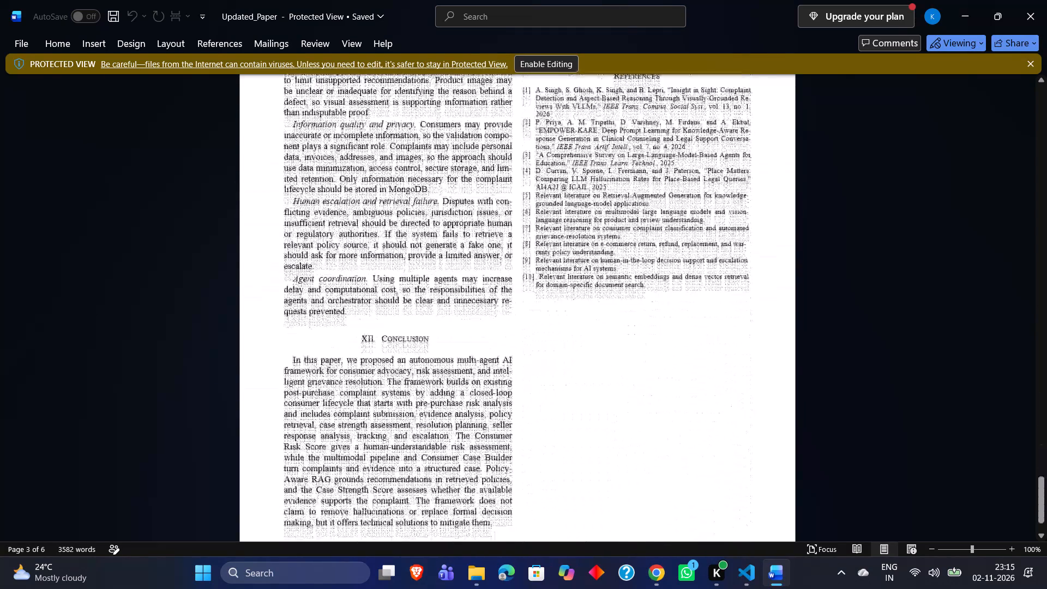
scroll(713, 389, up, 9)
scroll(713, 389, down, 2)
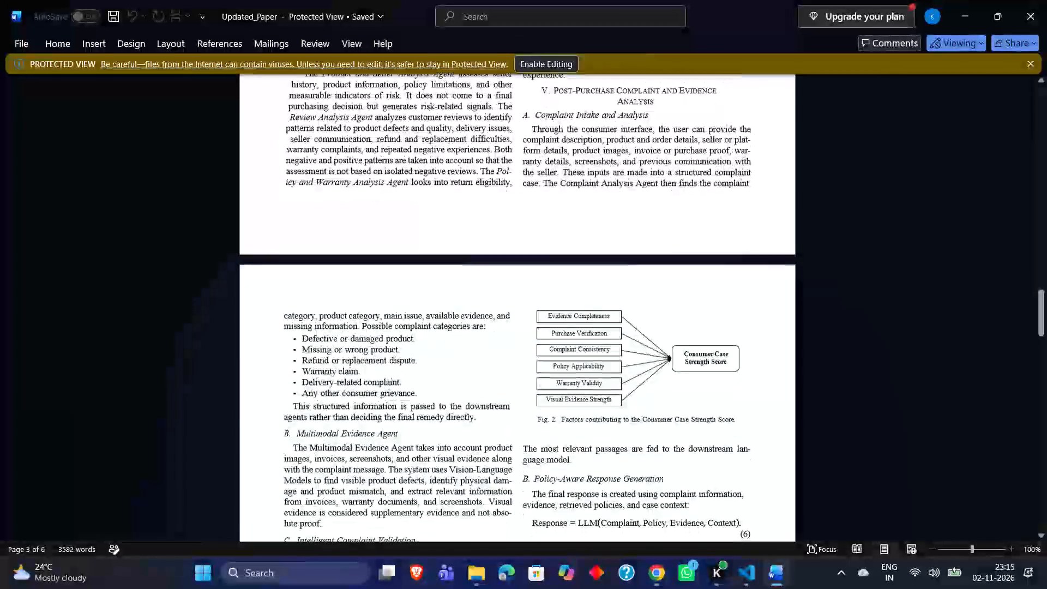
scroll(713, 389, up, 2)
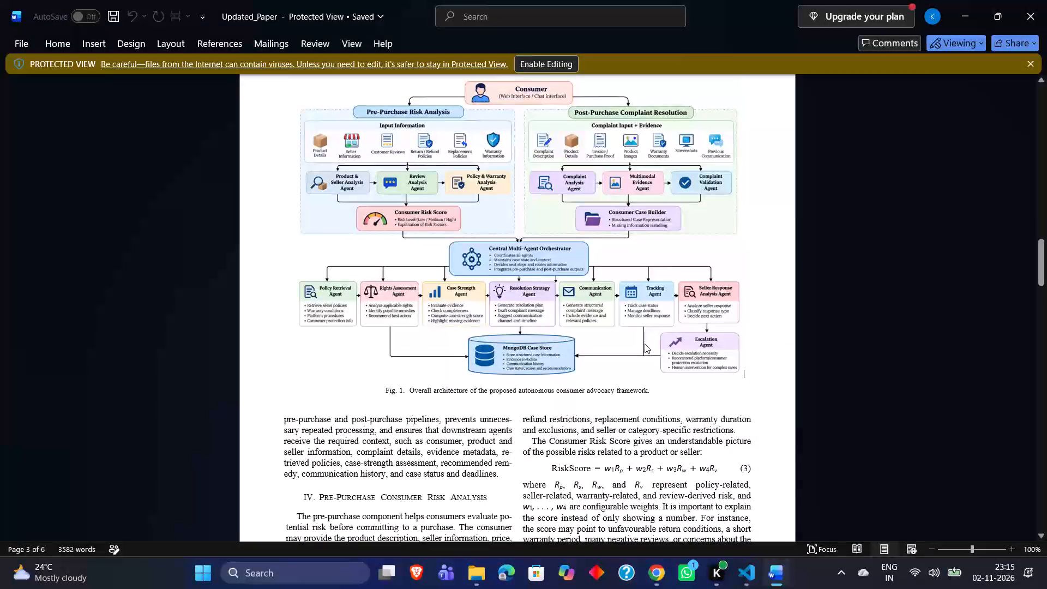
Copy the Fig. 1 overall architecture diagram again, close the Word paper, and switch back to the Overleaf report in Chrome.
click(645, 344)
scroll(645, 344, up, 1)
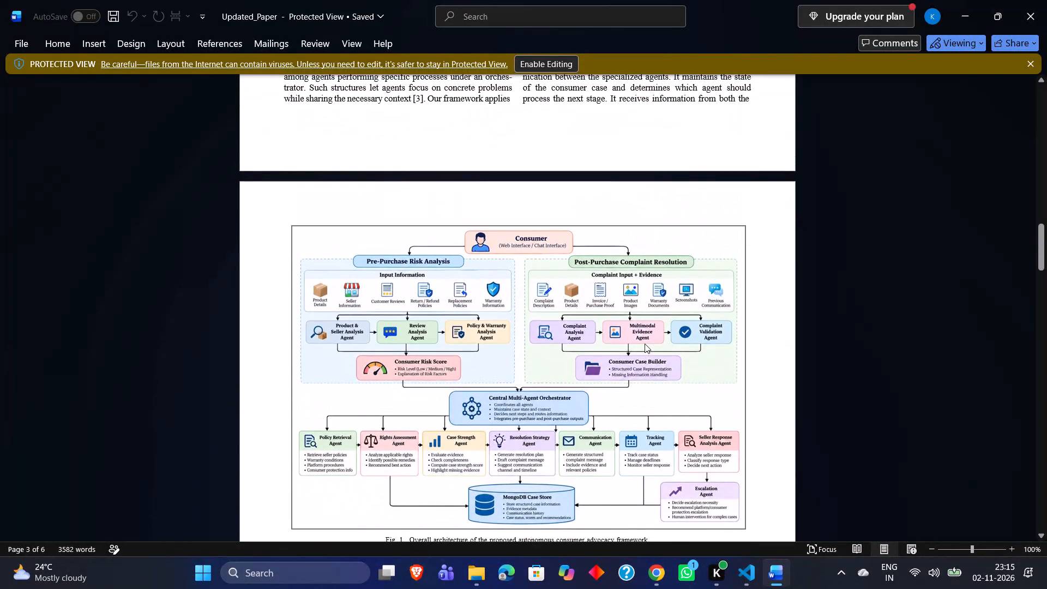
click(667, 402)
key(ctrl+c)
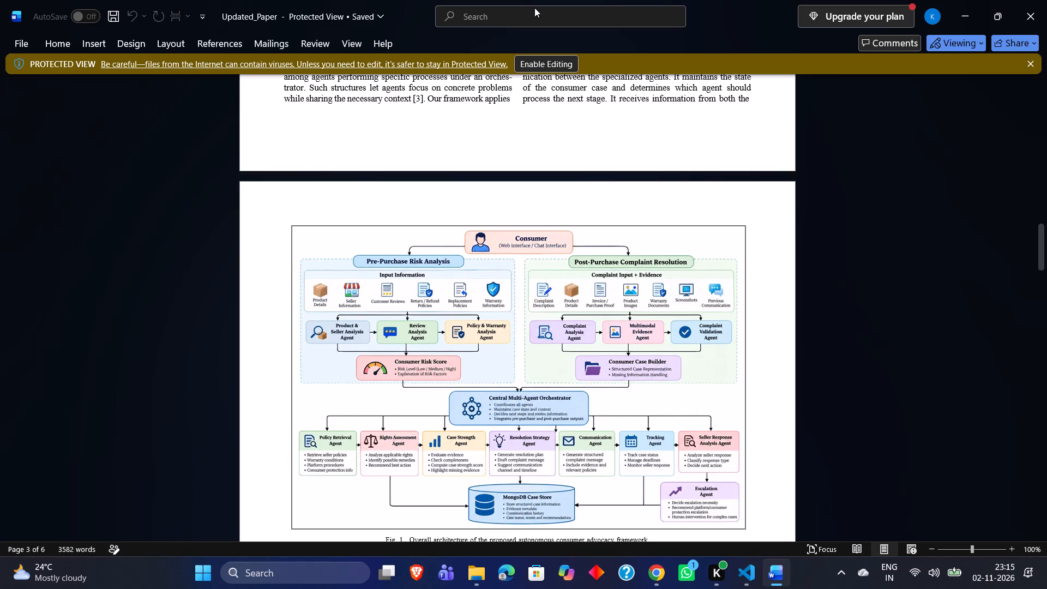
click(1027, 32)
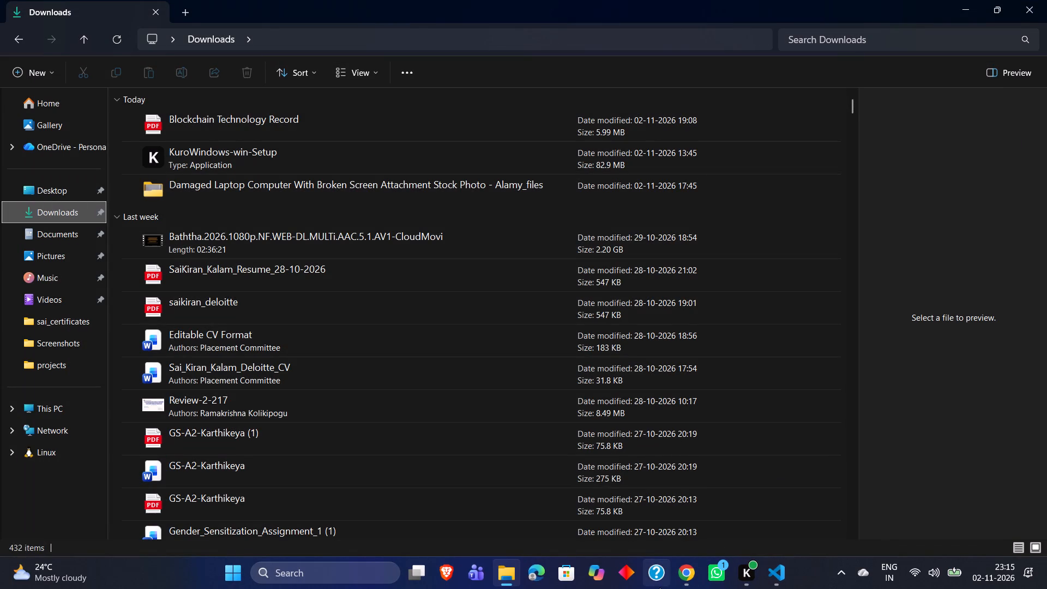
click(684, 578)
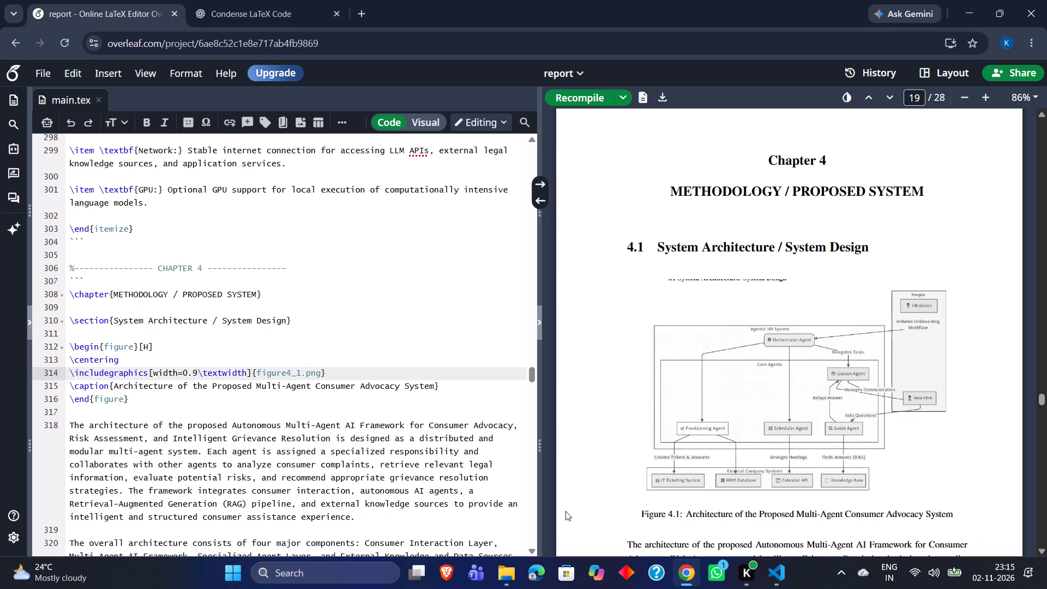
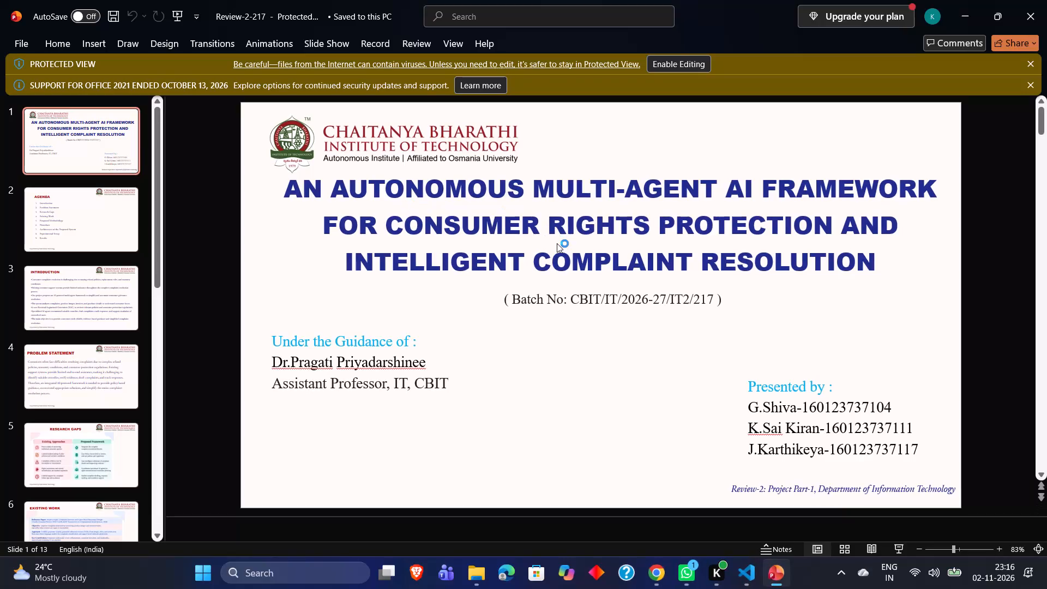
Find the System Architecture of the Proposed Framework slide in the Review-2-217 presentation and copy its architecture diagram.
key(Down)
key(Down)
key(Down)
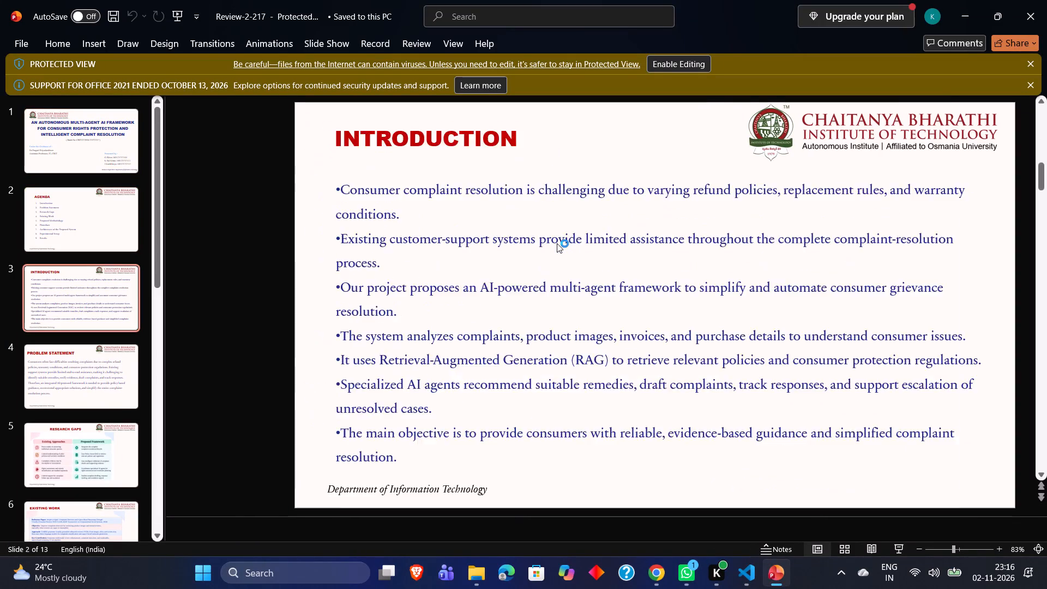
key(Down)
key(Down)
key(Down)
key(Down)
key(Up)
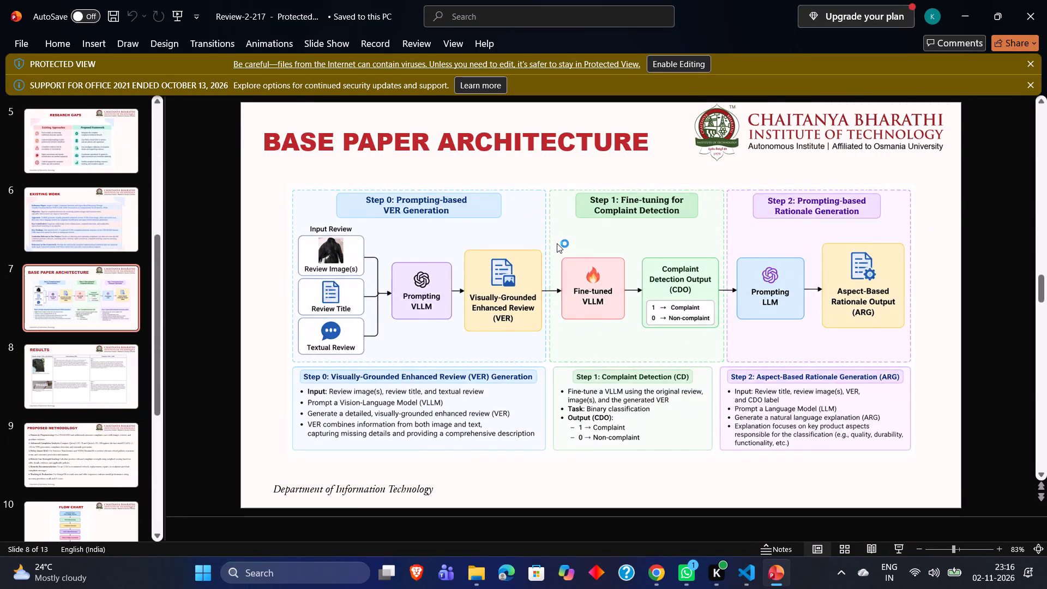
click(663, 280)
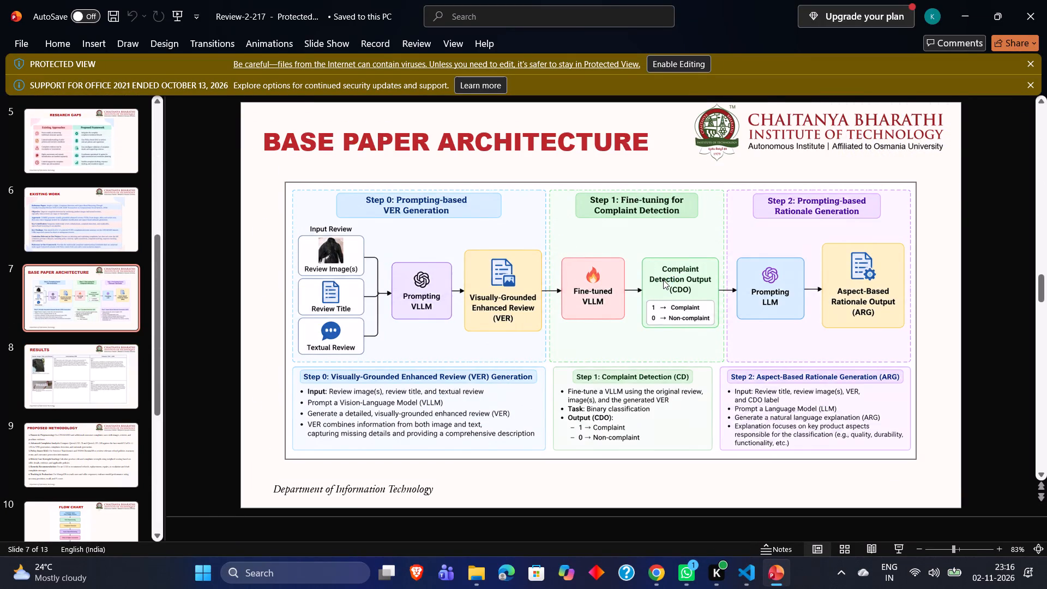
key(Down)
key(Down)
scroll(74, 441, down, 1)
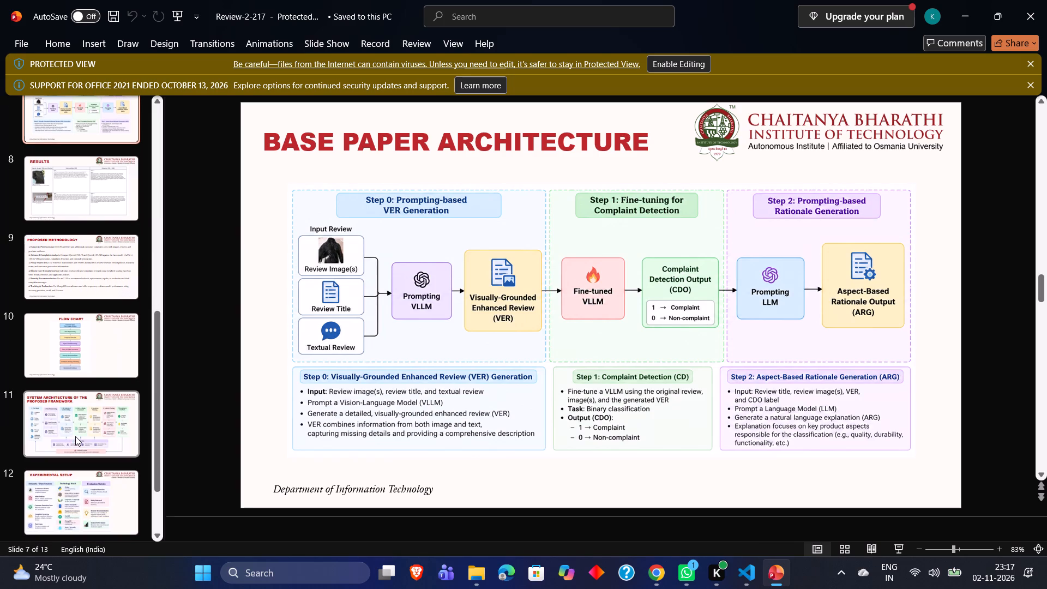
click(75, 436)
click(492, 341)
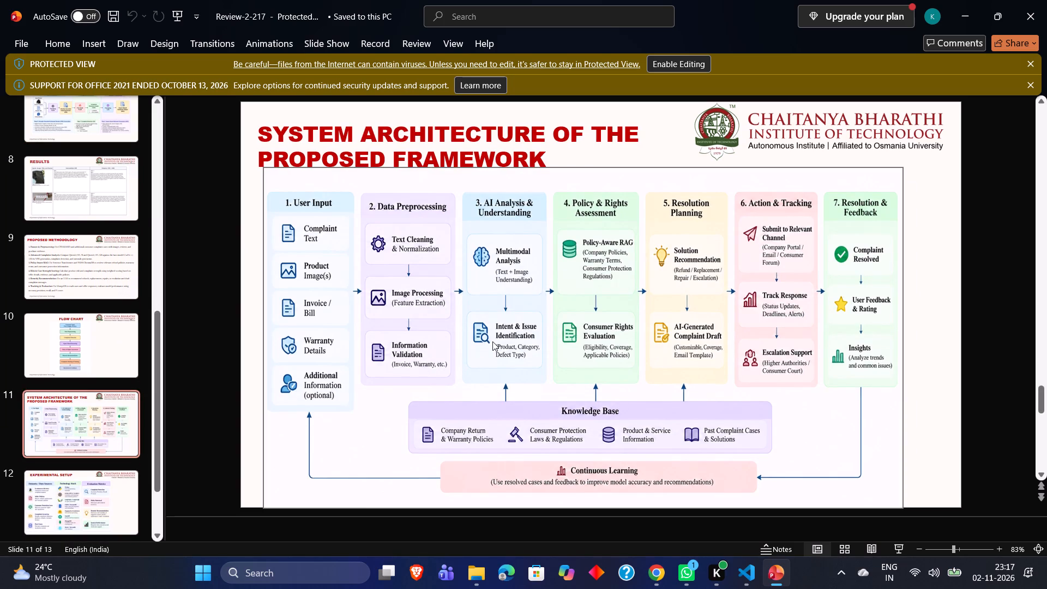
key(ctrl+c)
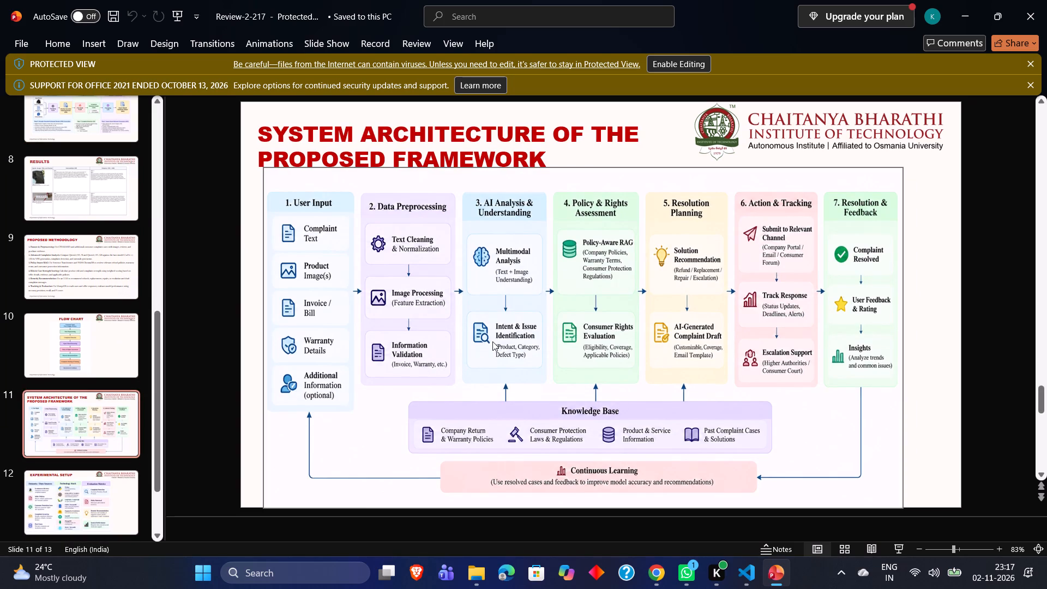
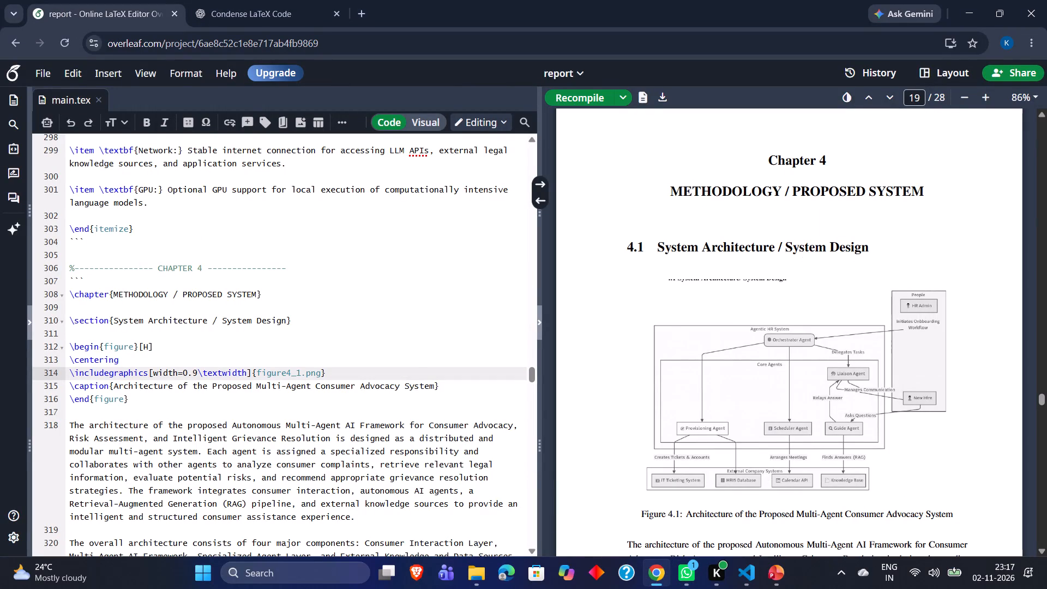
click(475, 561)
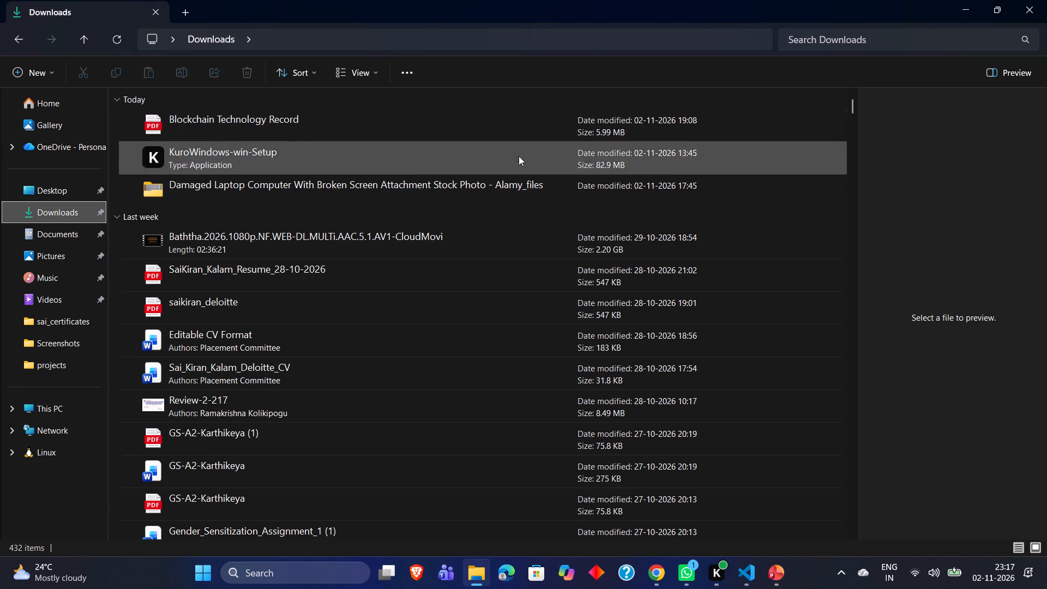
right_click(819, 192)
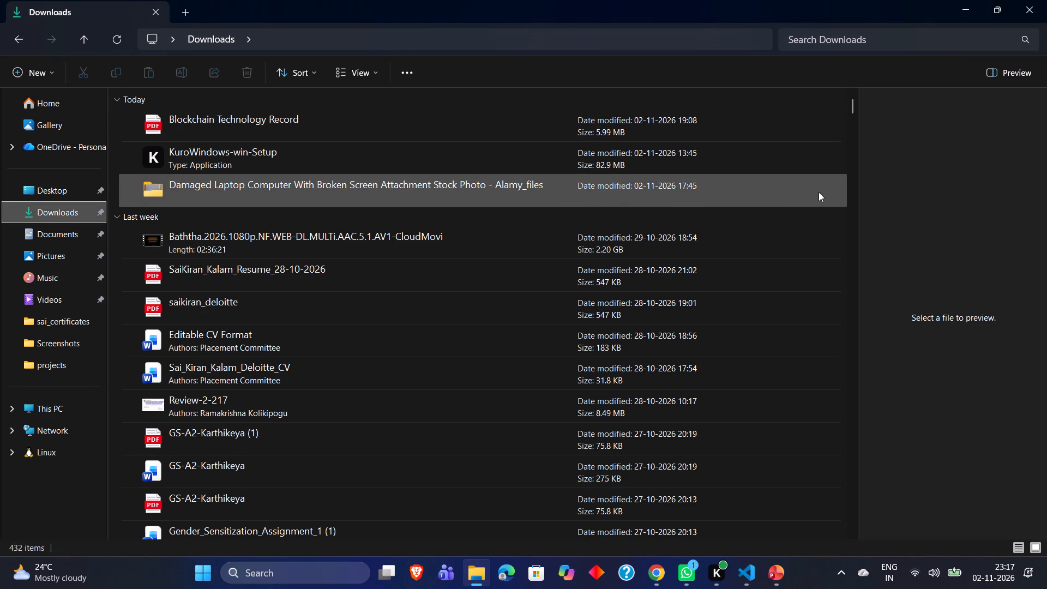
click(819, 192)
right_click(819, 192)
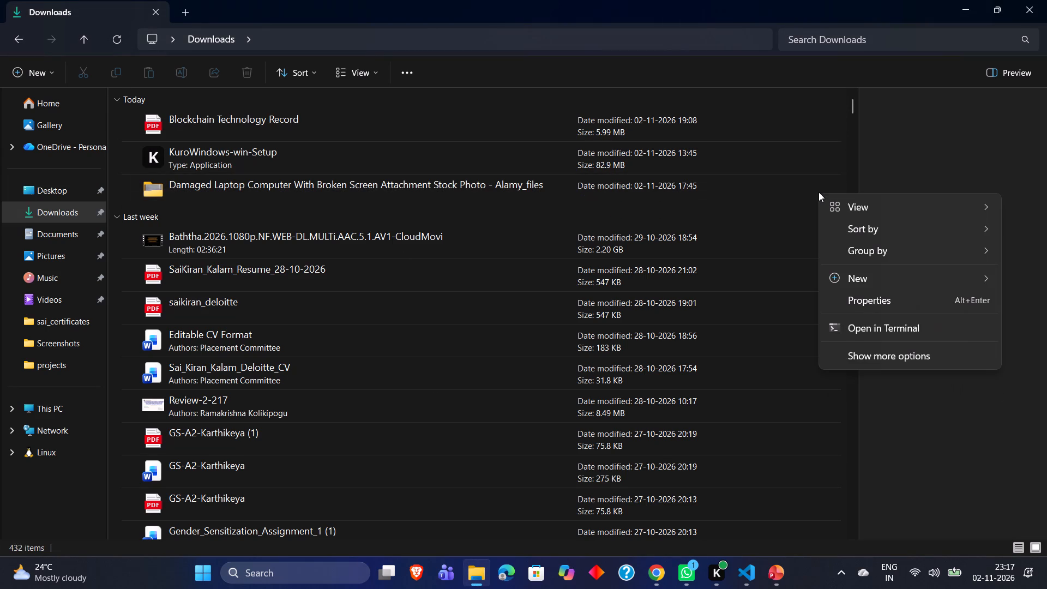
Go to File Explorer's Home view to look through the quick-access folders and recent files.
click(63, 108)
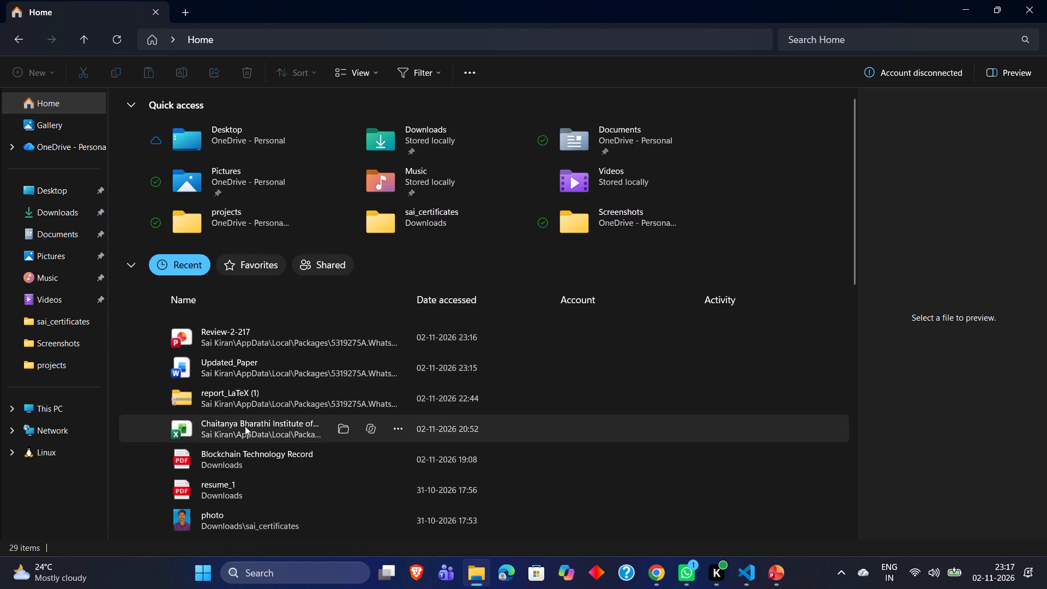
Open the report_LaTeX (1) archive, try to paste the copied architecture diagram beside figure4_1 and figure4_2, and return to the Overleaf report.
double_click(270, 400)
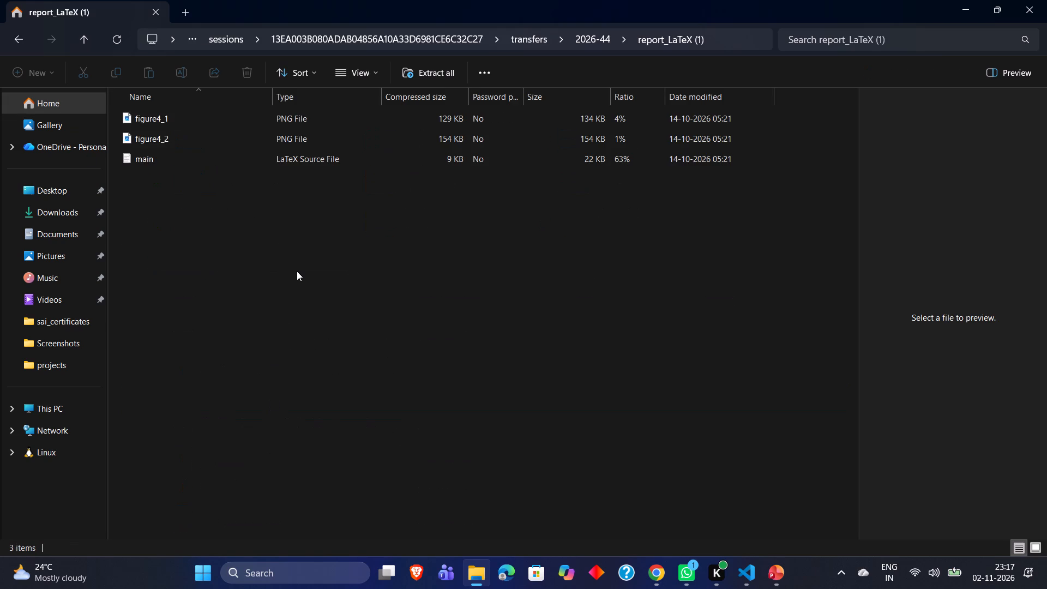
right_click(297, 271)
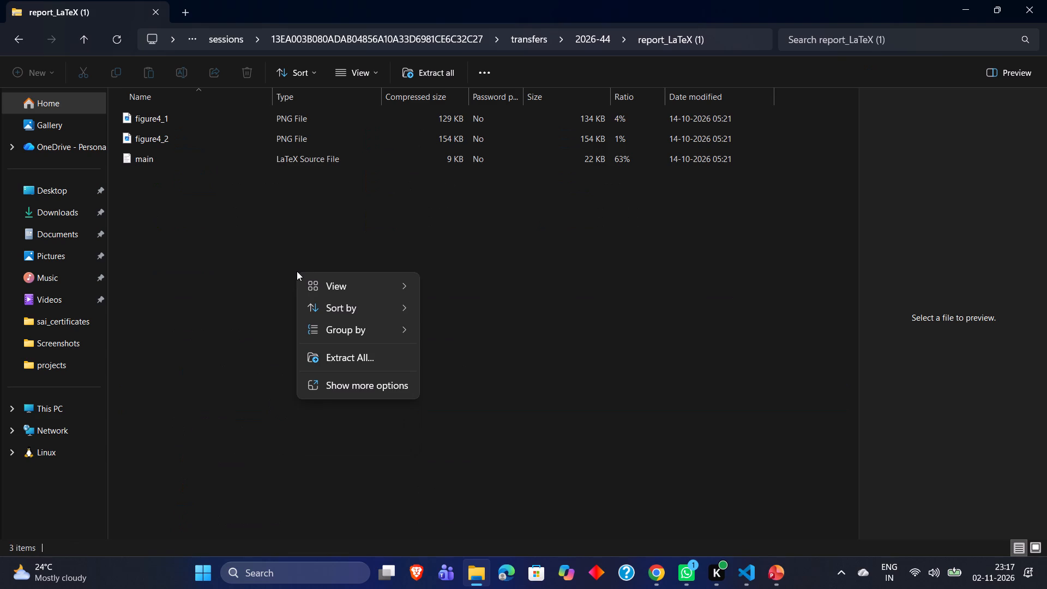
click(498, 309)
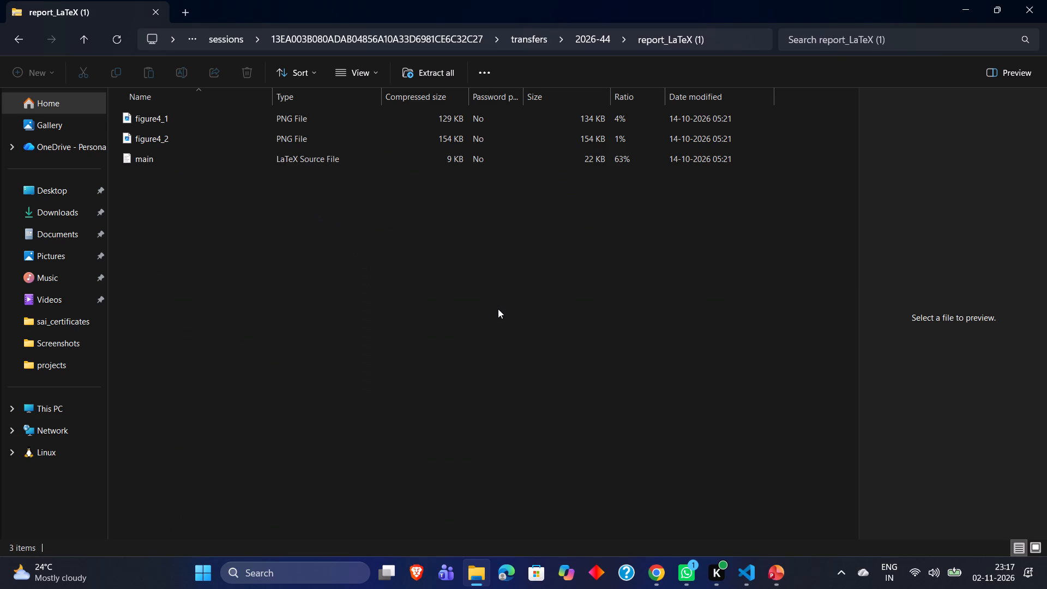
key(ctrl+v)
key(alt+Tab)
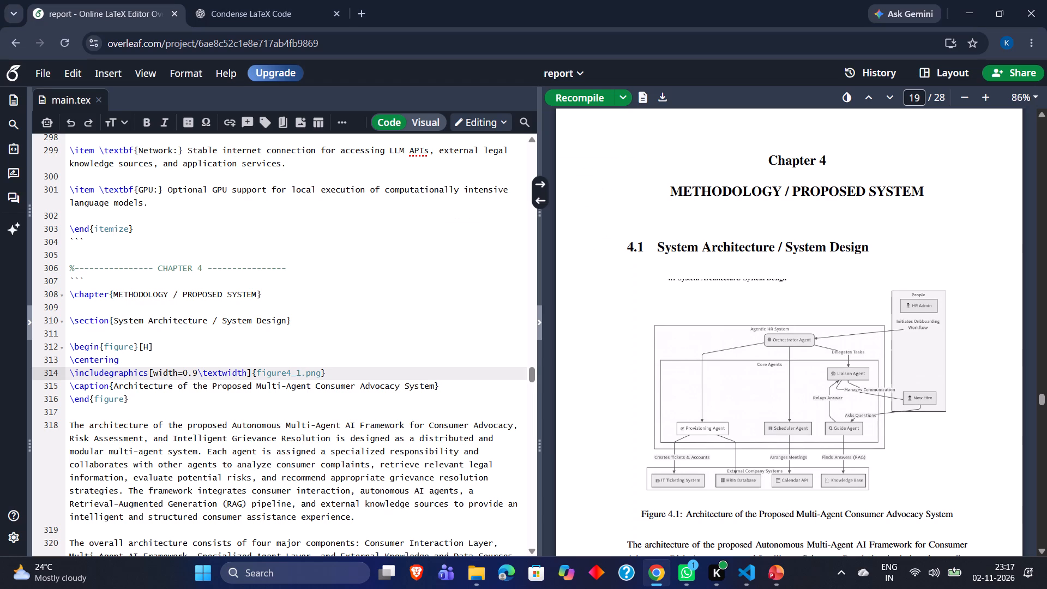
Read through the main.tex source from the Chapter 4 architecture figure down to the Chapter 5 Conclusion.
click(712, 380)
click(719, 386)
scroll(405, 385, down, 4)
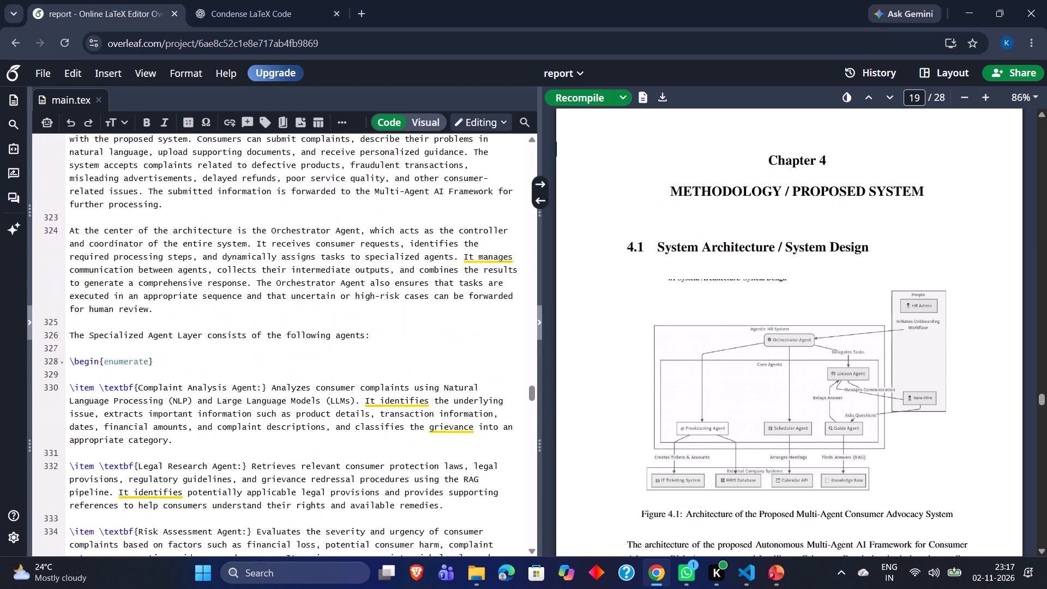
scroll(405, 385, down, 4)
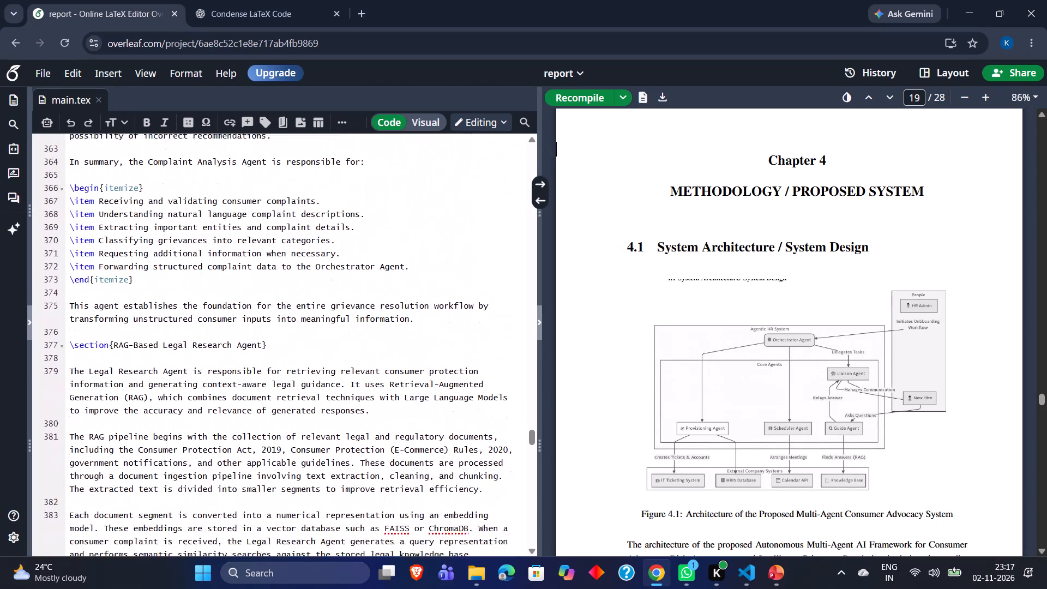
scroll(405, 385, down, 4)
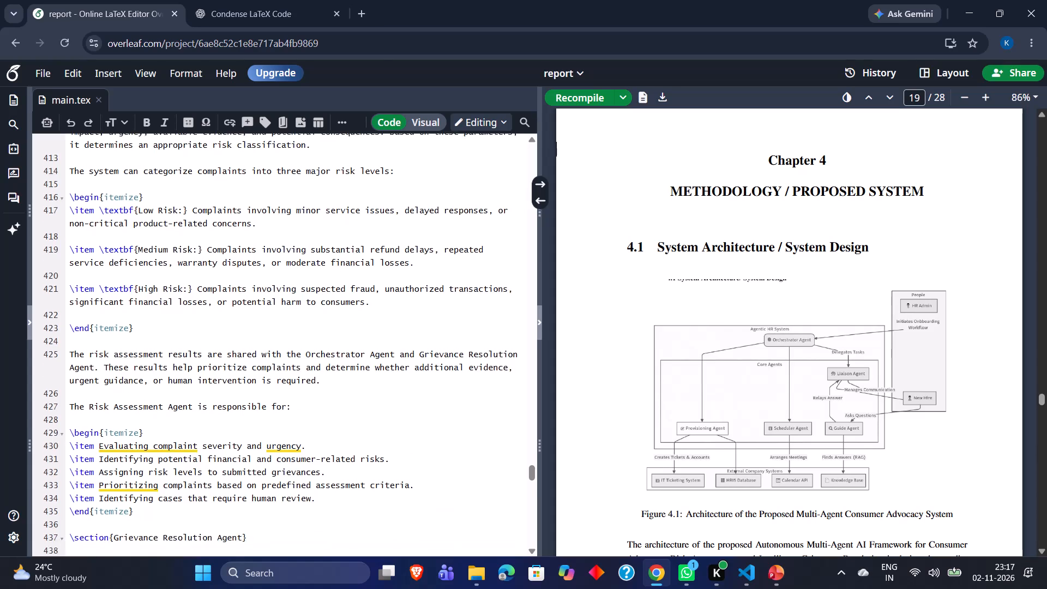
scroll(405, 385, down, 4)
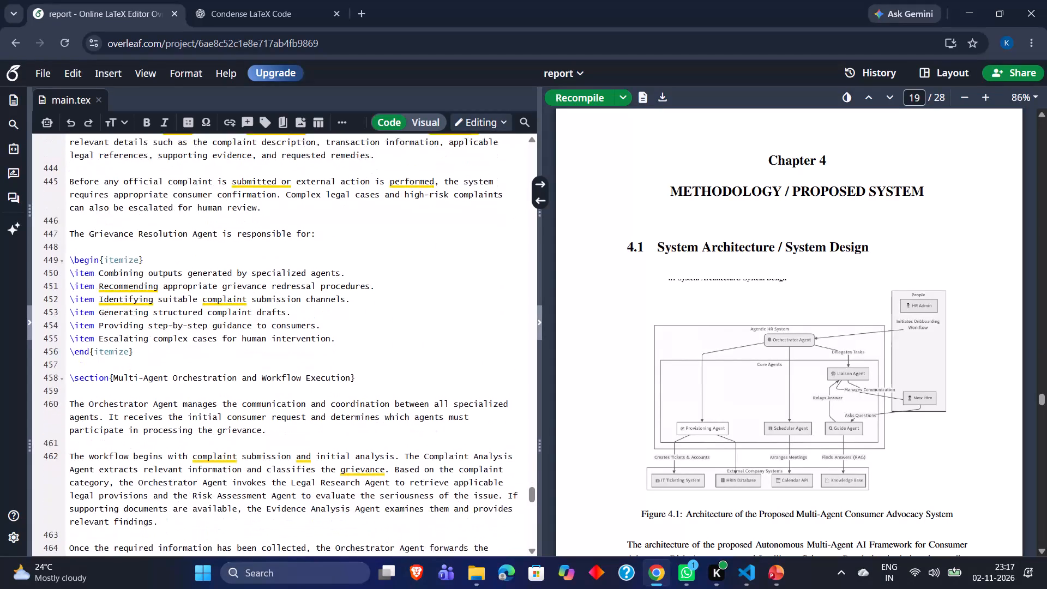
scroll(405, 385, down, 2)
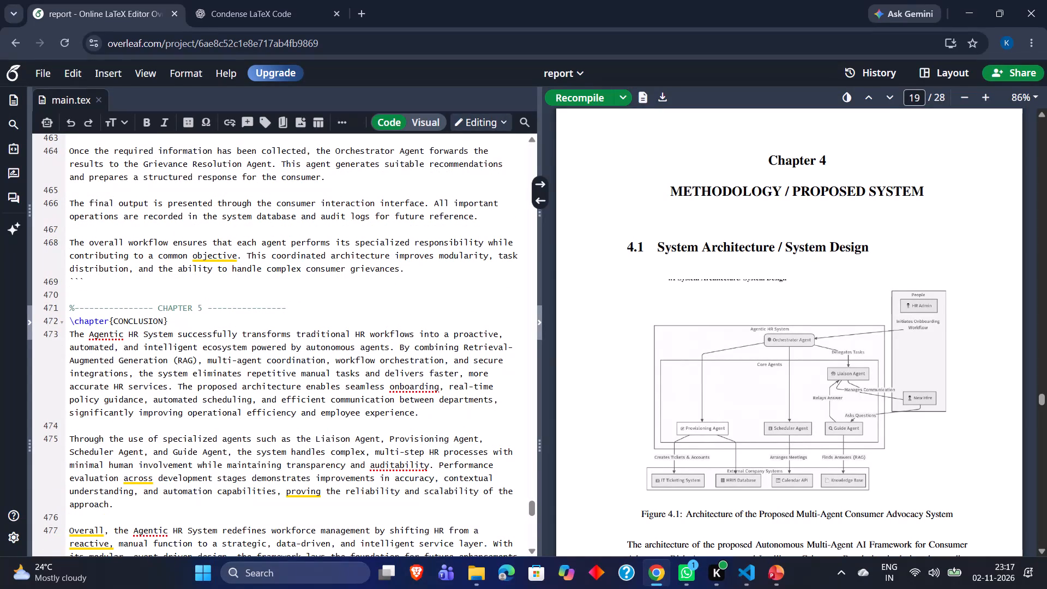
Look through the compiled PDF from the Chapter 4 agent descriptions to Figure 4.2 and section 4.2.
scroll(705, 367, down, 7)
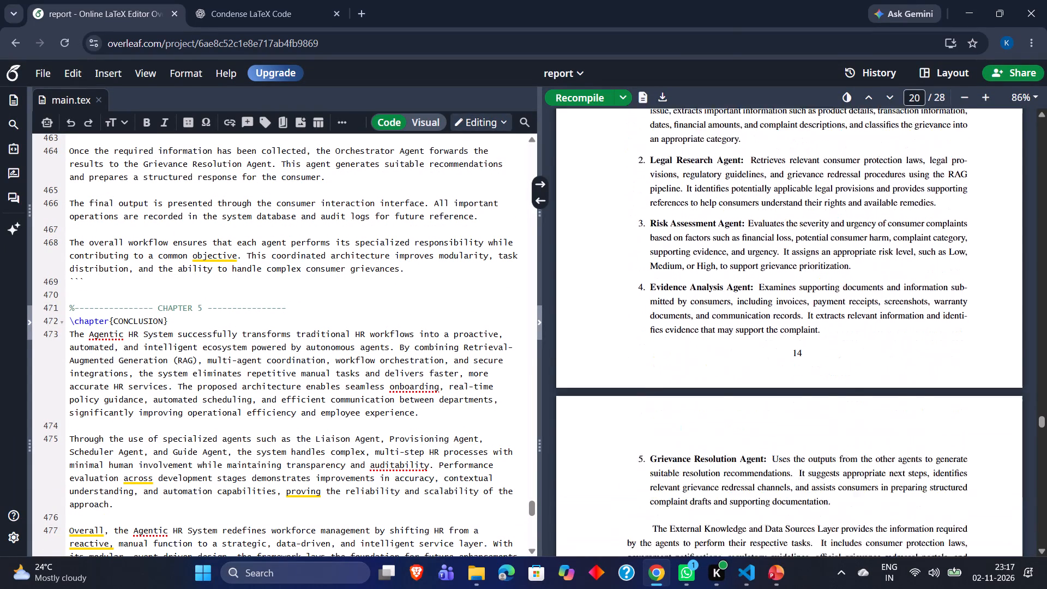
scroll(705, 367, down, 2)
scroll(705, 367, up, 1)
scroll(705, 367, down, 2)
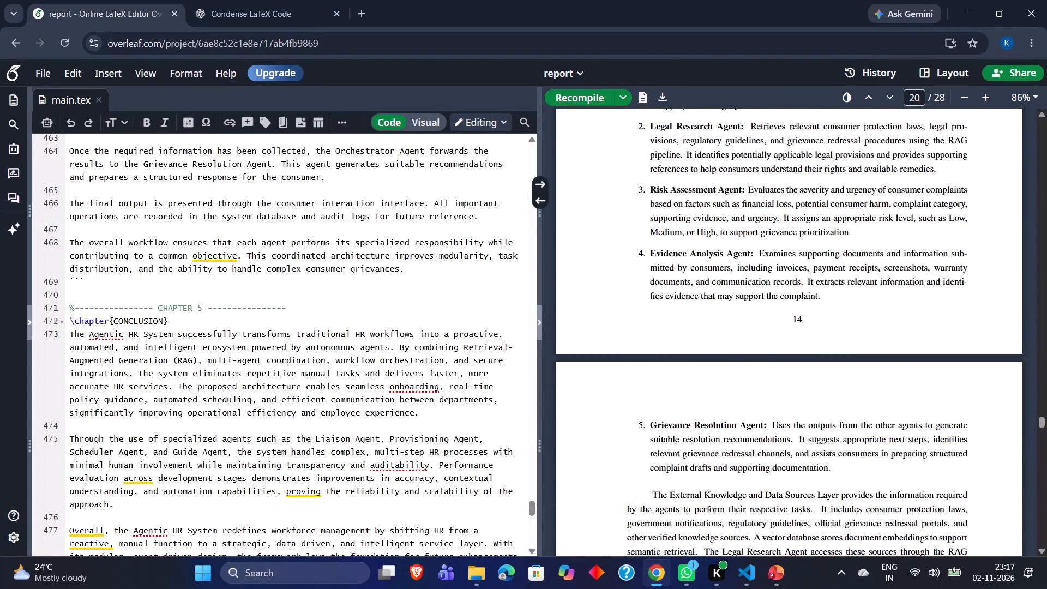
scroll(705, 367, down, 2)
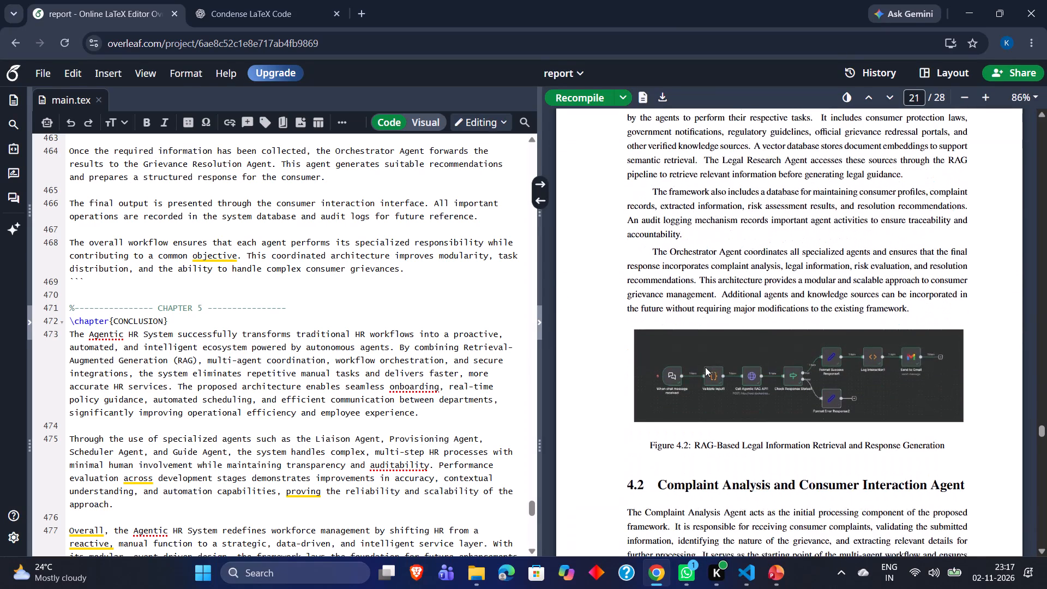
click(705, 367)
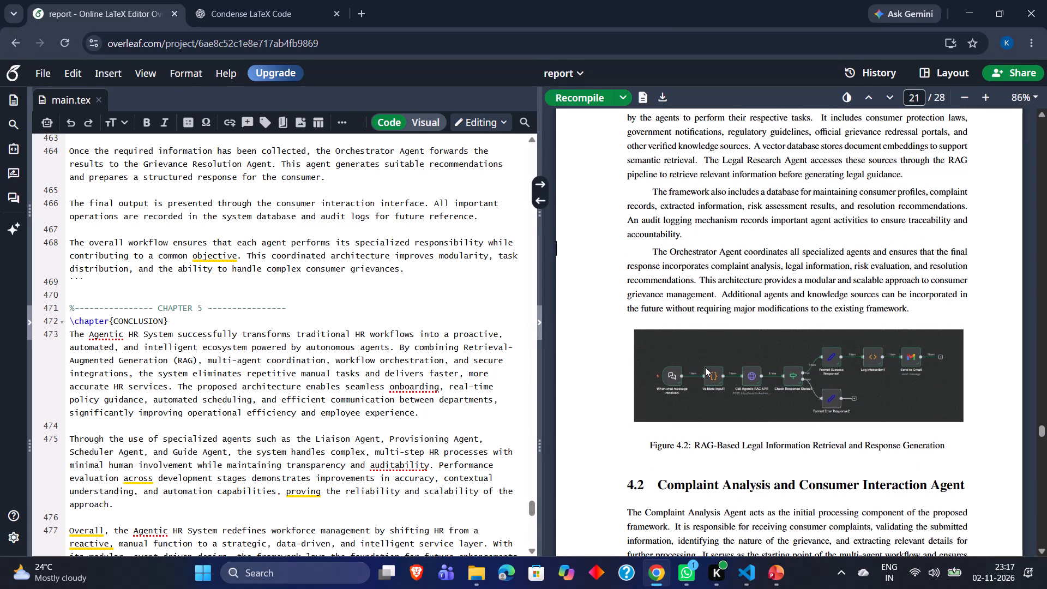
scroll(705, 367, down, 2)
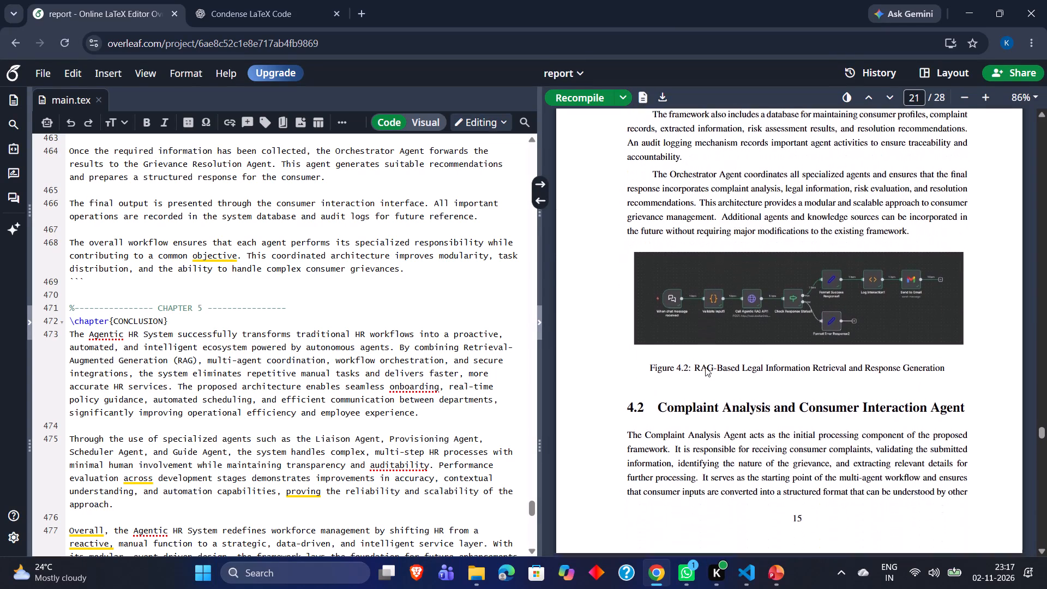
scroll(705, 367, down, 2)
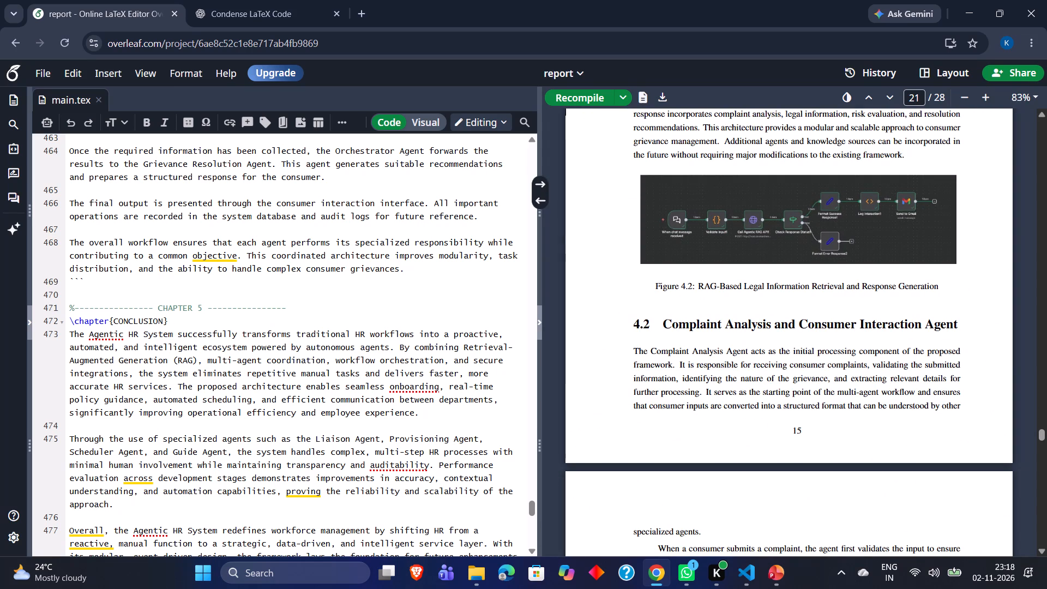
drag(66, 321, 232, 558)
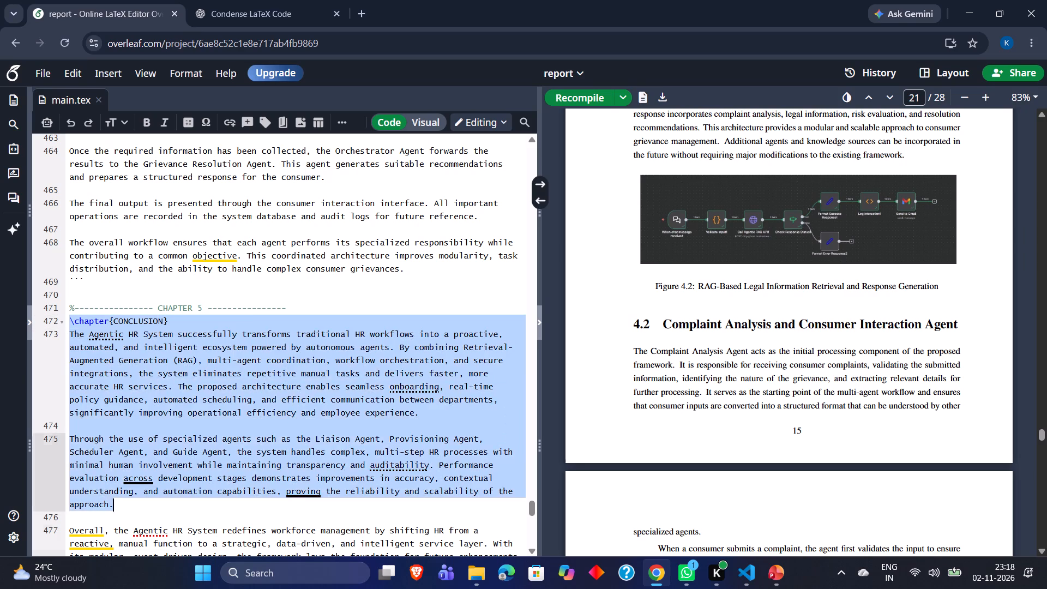
drag(232, 558, 192, 268)
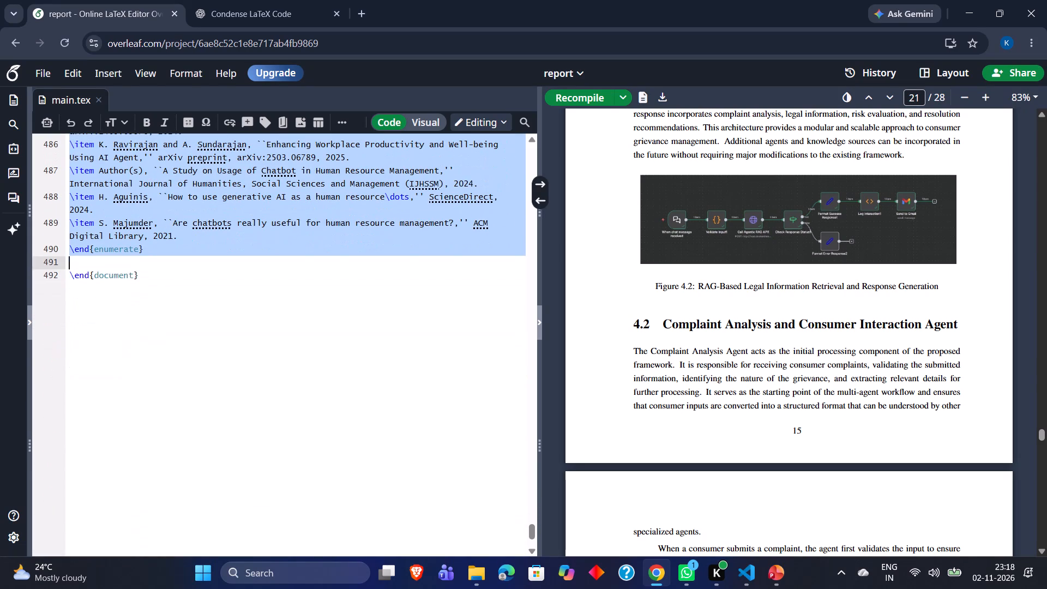
drag(192, 268, 183, 277)
key(ctrl+c)
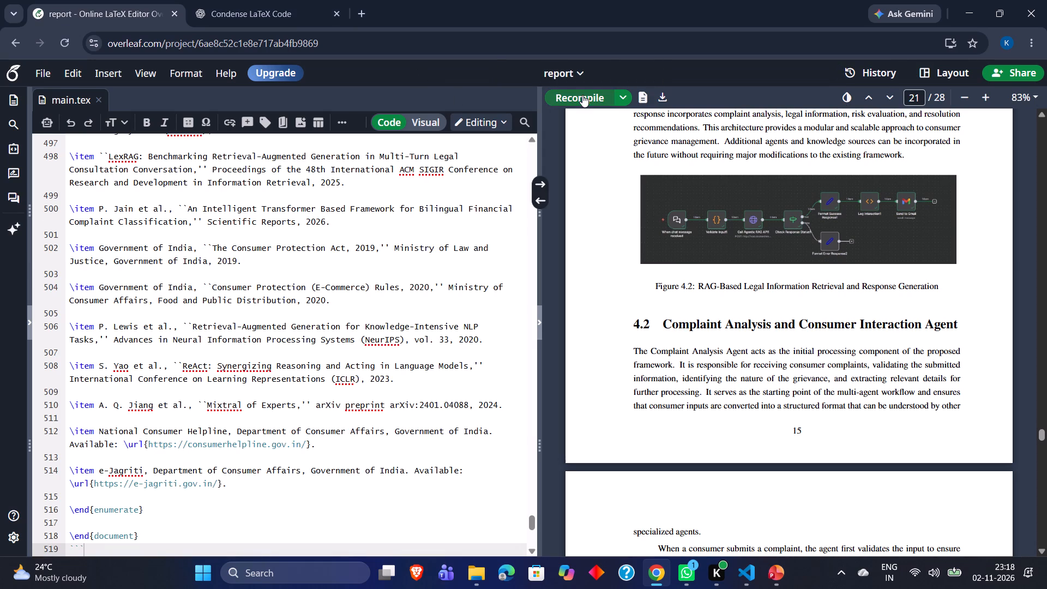
Review the recompiled PDF from section 4.2 onward, checking the pages around the start of the new Conclusion chapter.
scroll(782, 290, down, 3)
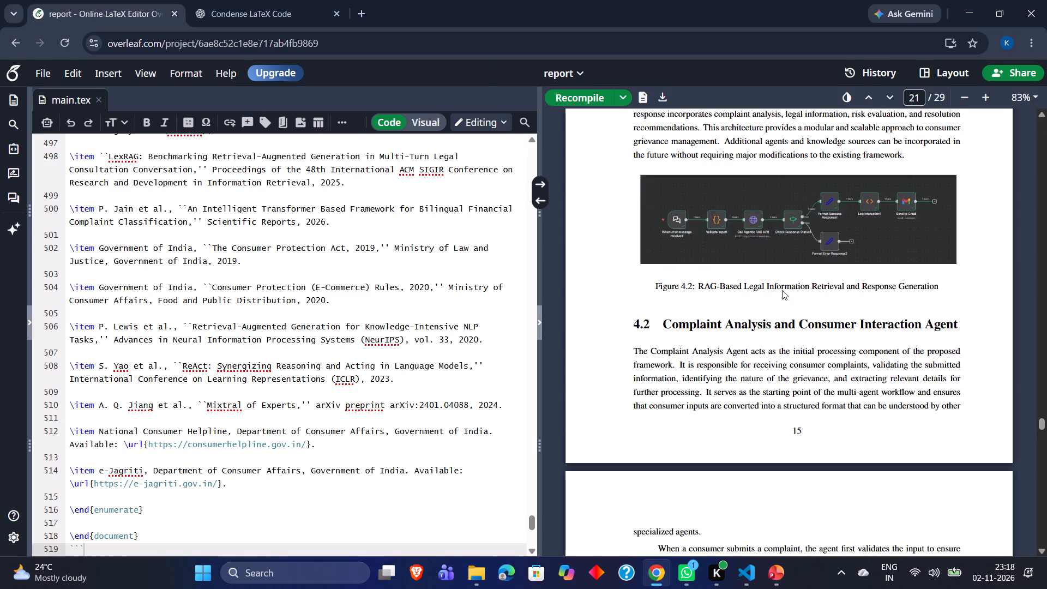
scroll(782, 290, down, 12)
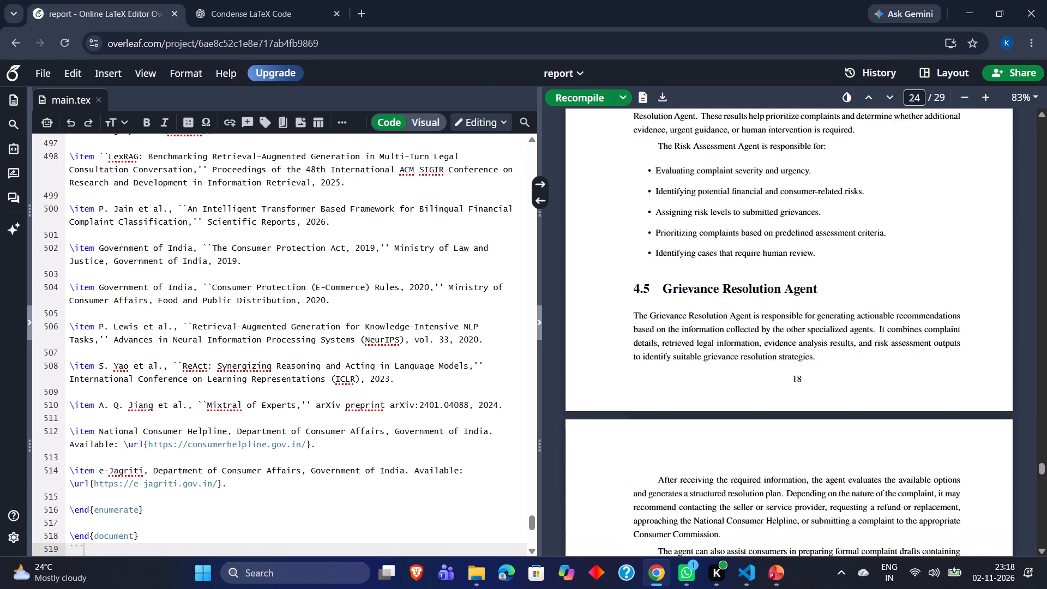
scroll(782, 290, down, 9)
scroll(782, 290, up, 3)
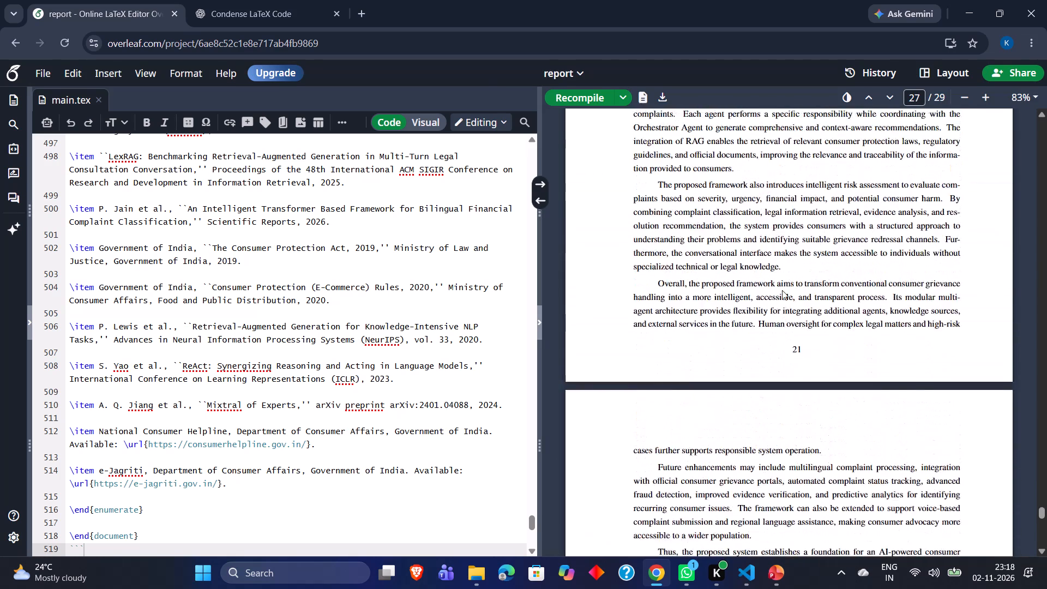
scroll(782, 290, up, 4)
scroll(782, 290, down, 1)
scroll(782, 290, up, 2)
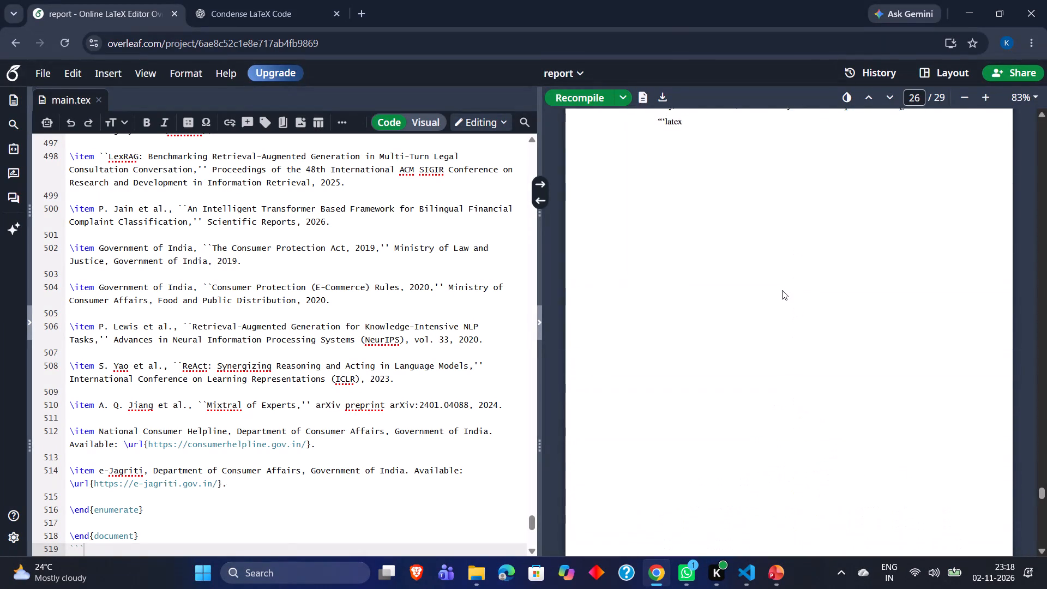
Delete the stray word "latex" from the code-fence line above \chapter{CONCLUSION} in main.tex and recompile the report.
scroll(782, 290, up, 1)
scroll(782, 290, down, 7)
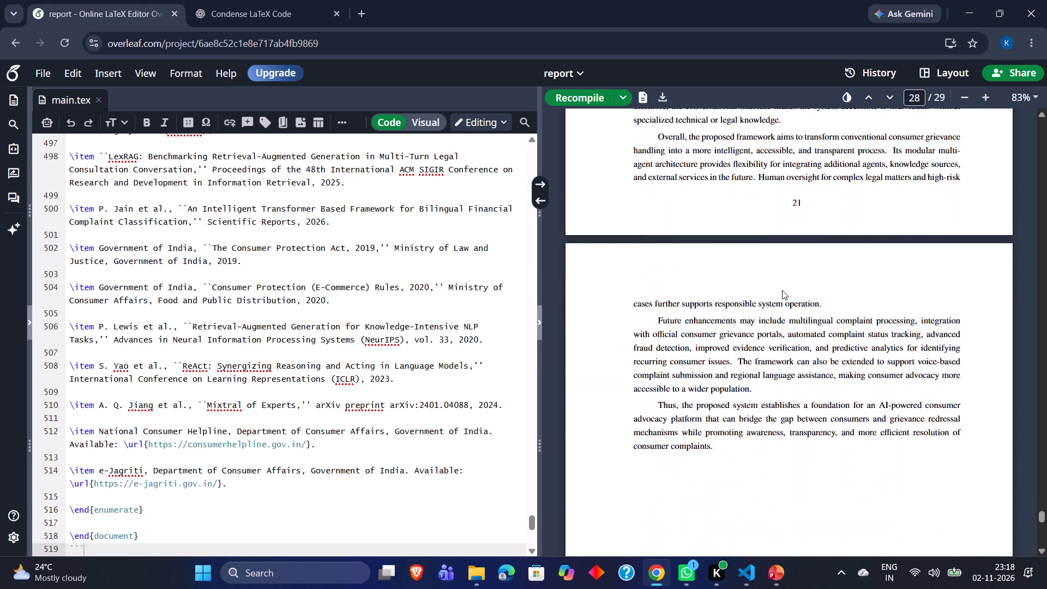
scroll(782, 290, down, 1)
scroll(782, 290, up, 4)
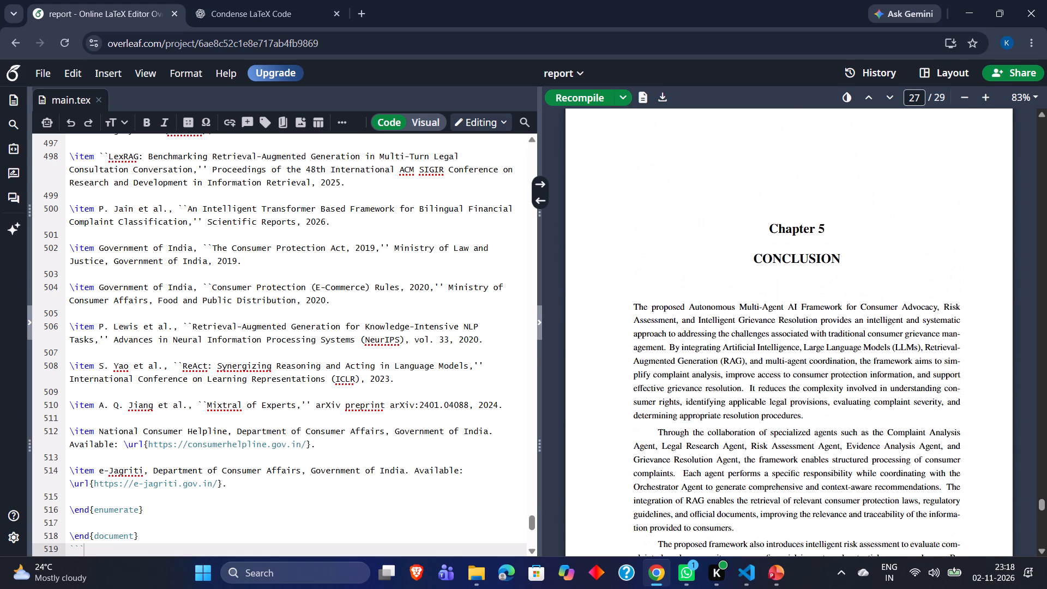
scroll(216, 414, up, 3)
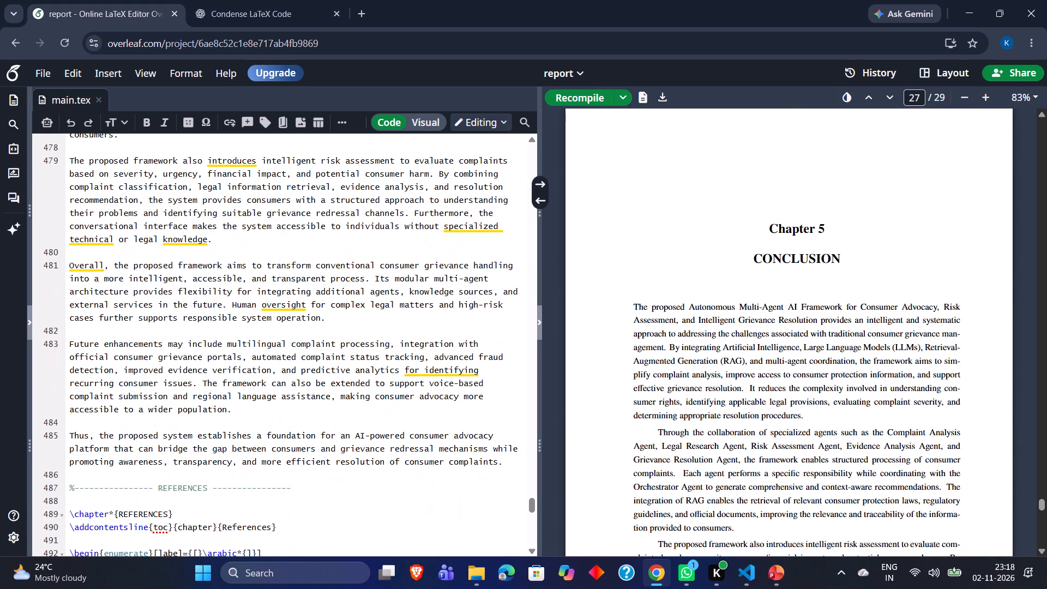
scroll(216, 414, up, 2)
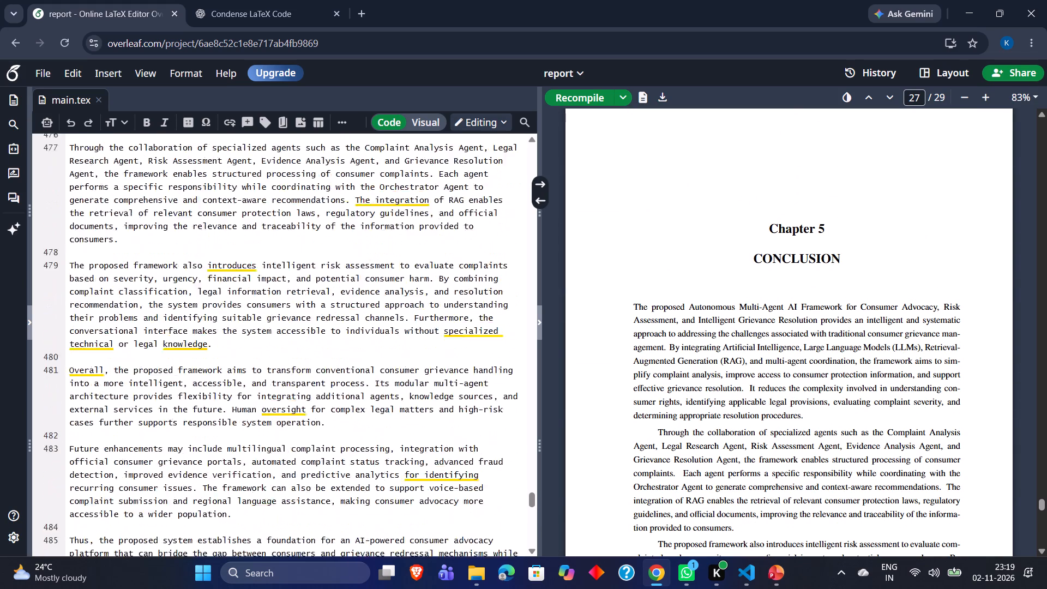
scroll(216, 414, up, 2)
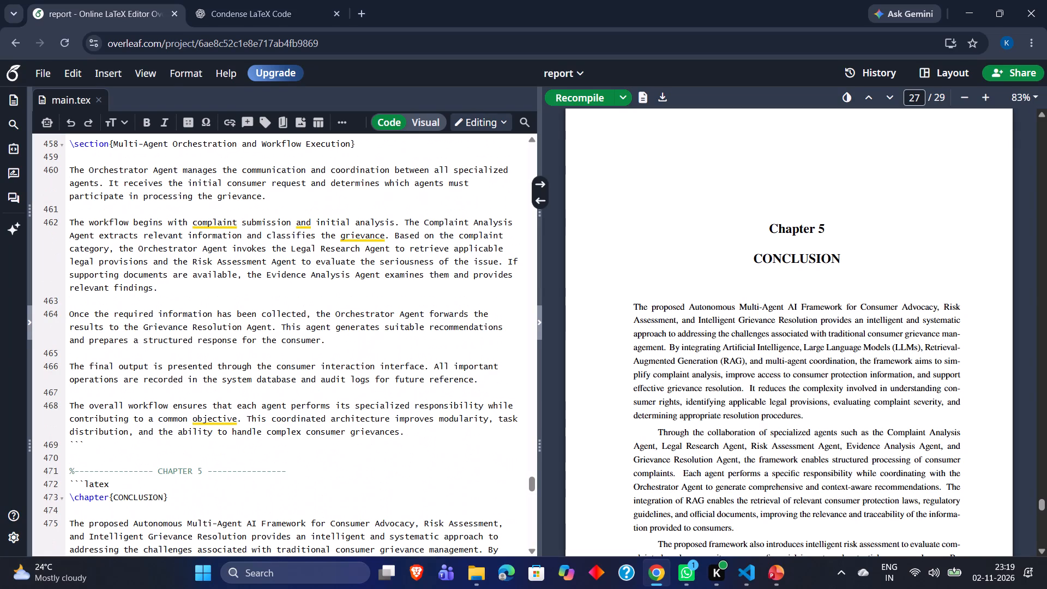
drag(110, 484, 89, 484)
drag(89, 484, 87, 484)
key(BackSpace)
scroll(748, 273, up, 4)
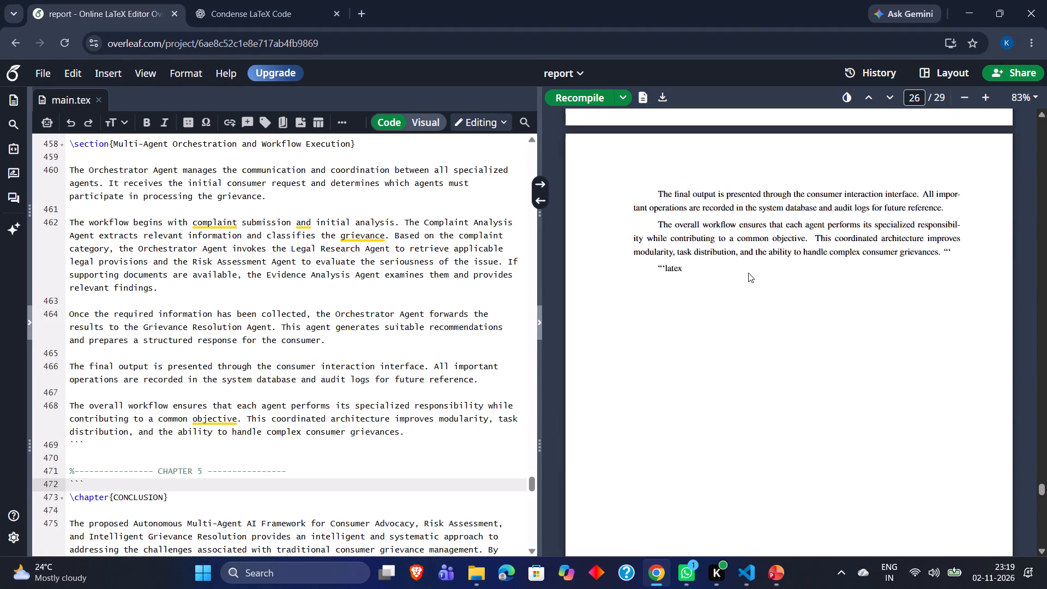
click(589, 102)
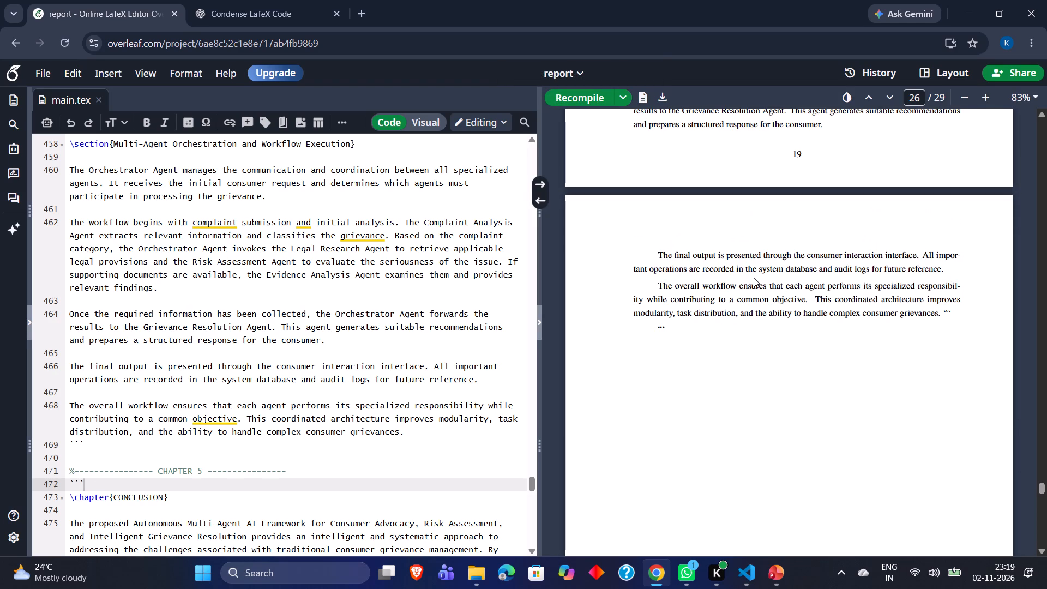
Look back through the Chapter 4 agent sections in the source and compiled PDF, and through main.tex up to its preamble.
scroll(285, 456, down, 1)
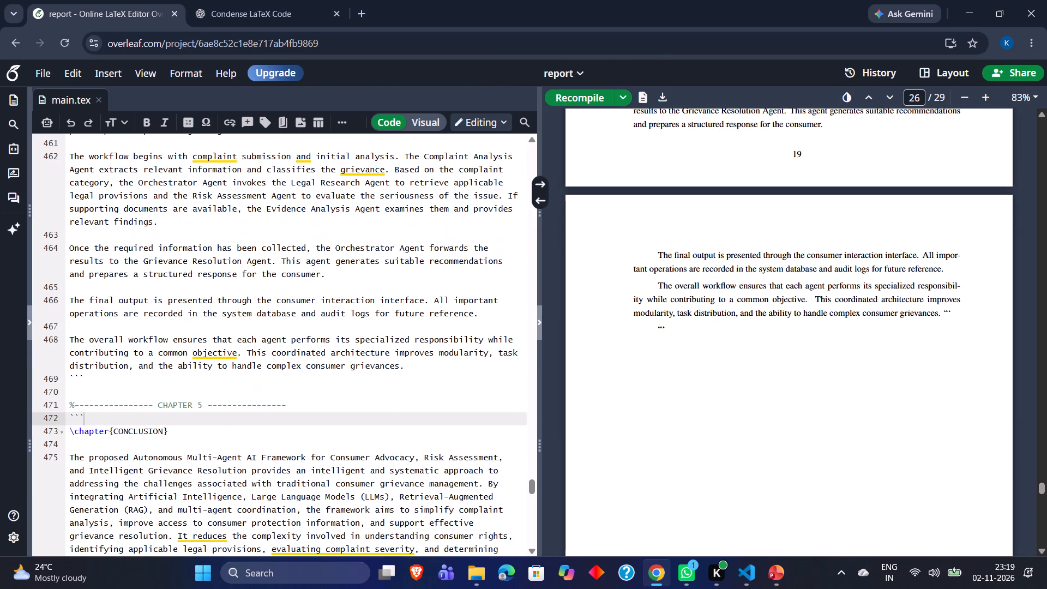
scroll(285, 456, down, 1)
scroll(285, 456, up, 3)
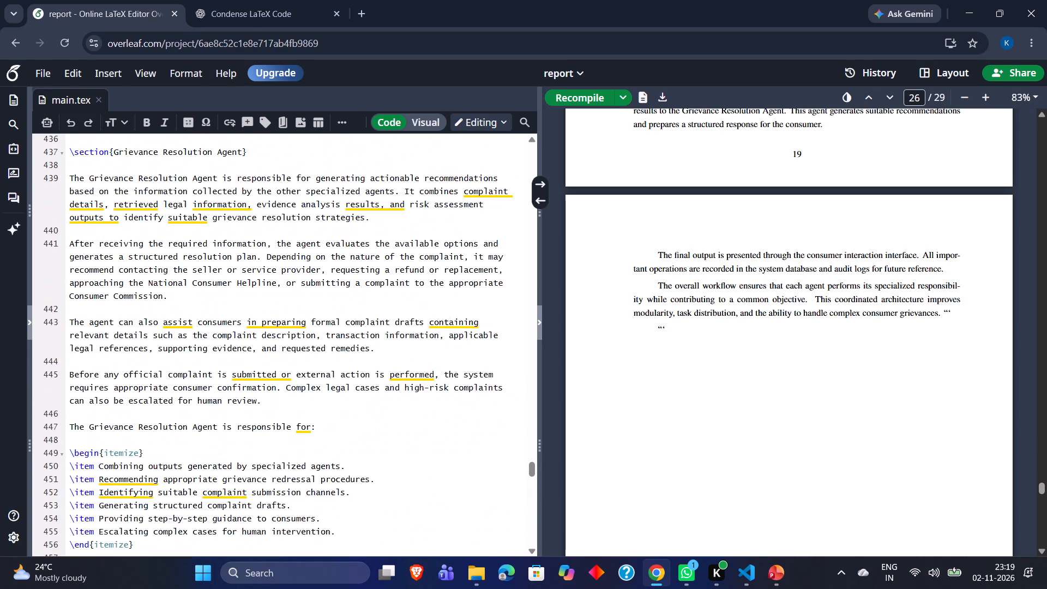
scroll(740, 415, up, 5)
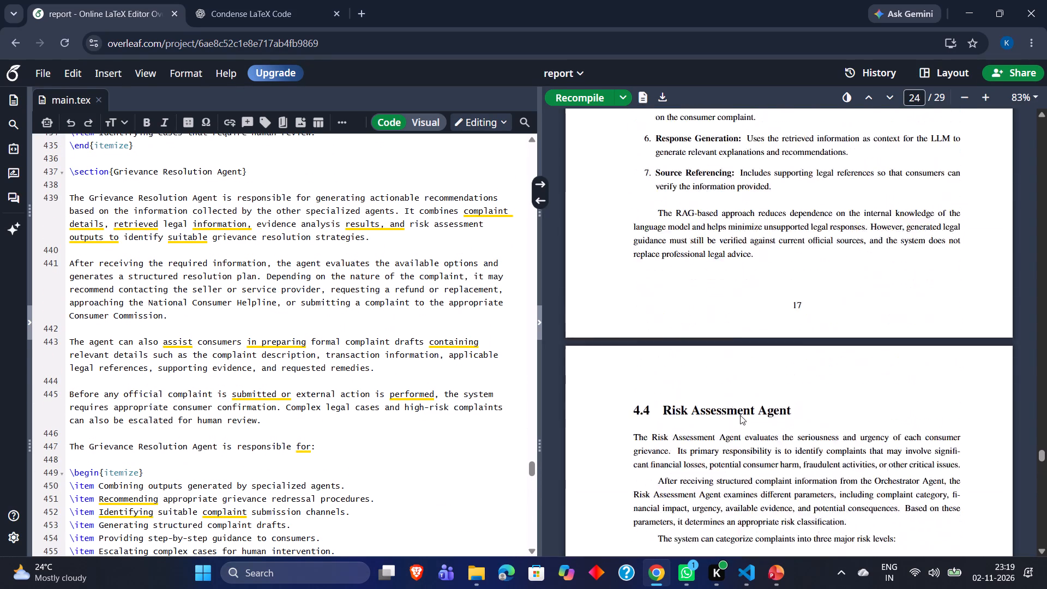
scroll(740, 415, up, 5)
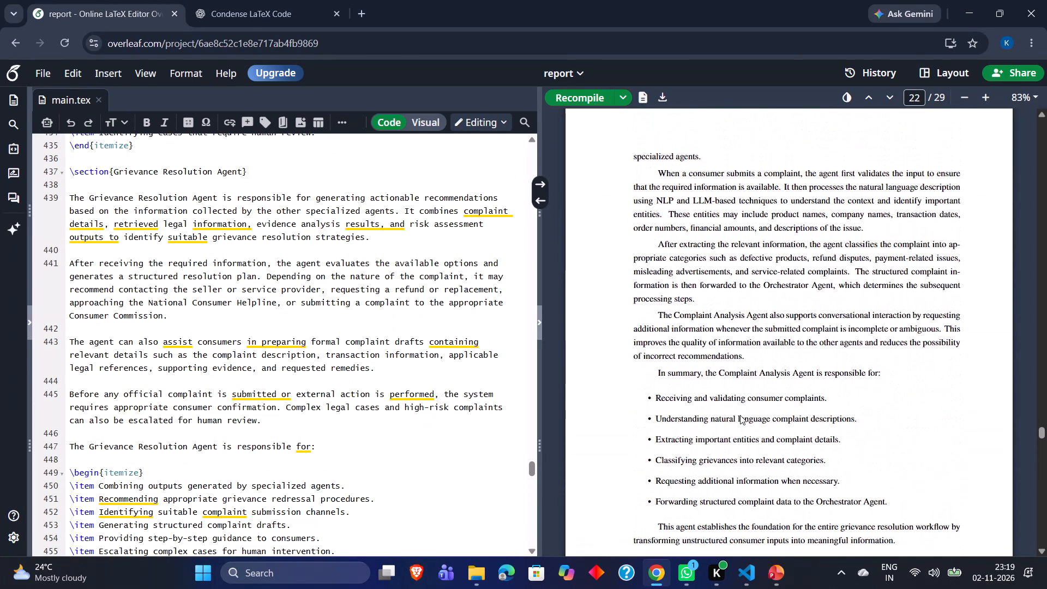
scroll(740, 415, up, 2)
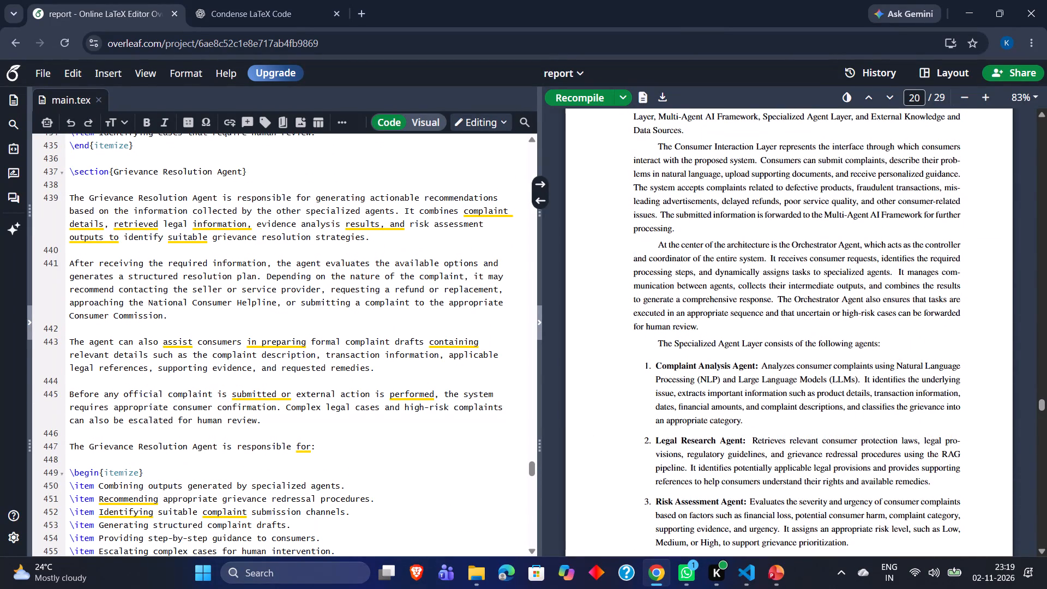
scroll(338, 344, up, 12)
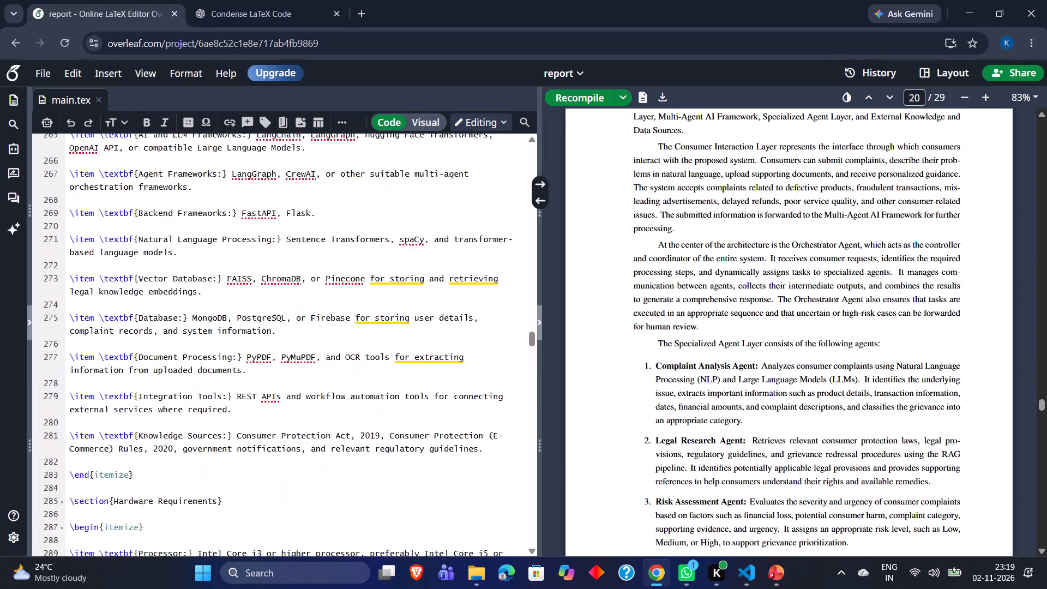
scroll(338, 344, up, 18)
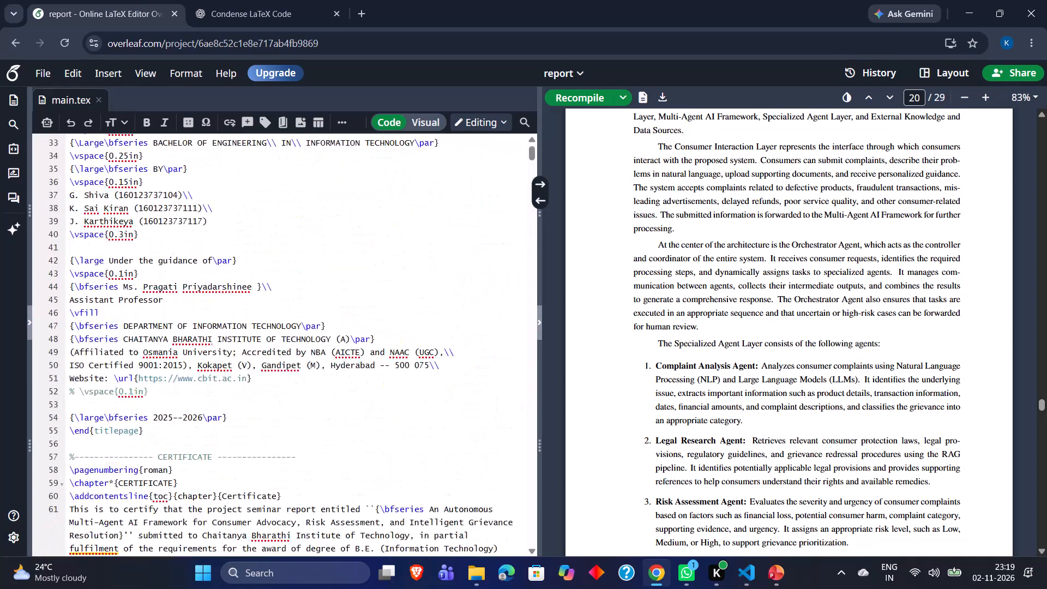
Open the sharing options for the report project.
click(1009, 68)
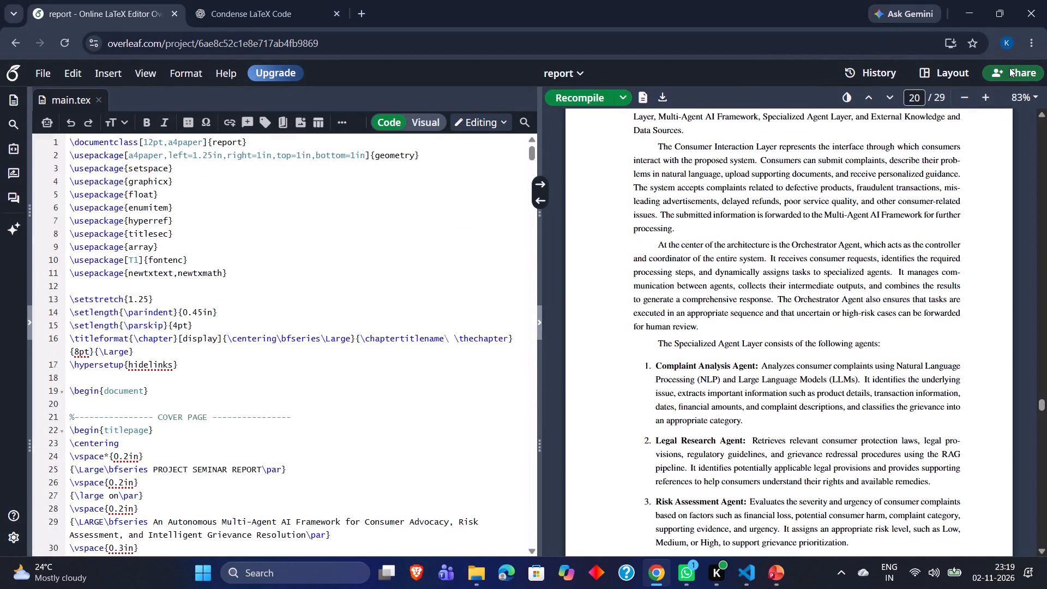
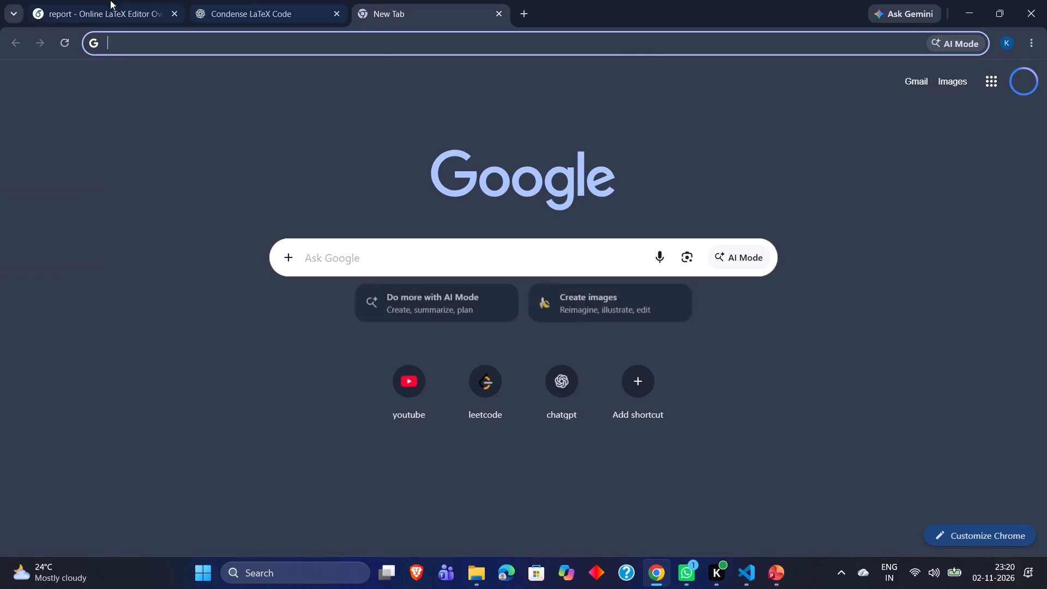
Close the empty new browser tab and invite the collaborator already entered in the report's sharing options as Editor.
click(83, 1)
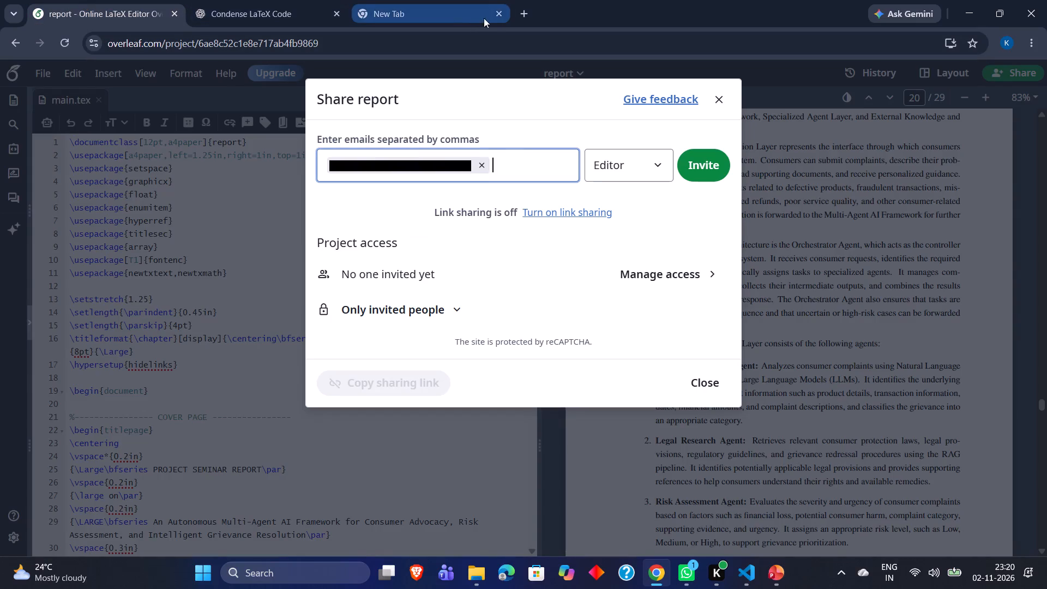
click(498, 16)
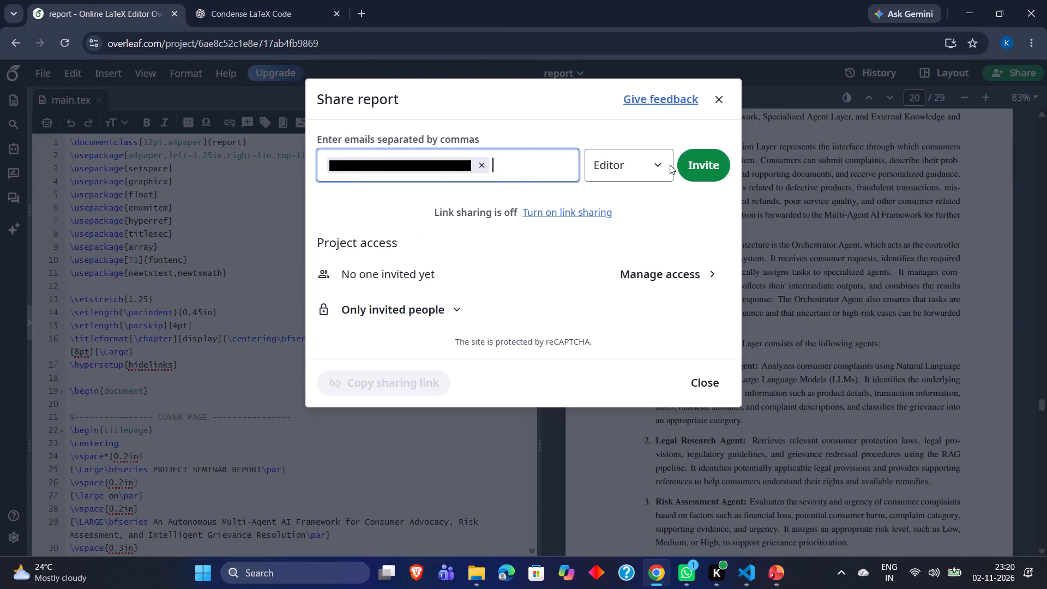
click(696, 163)
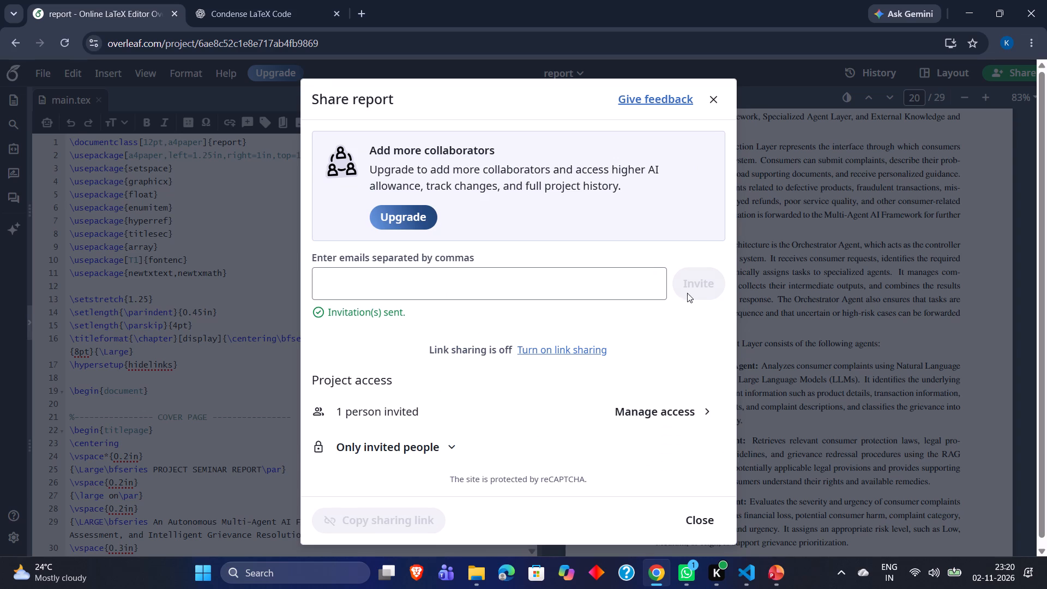
click(720, 89)
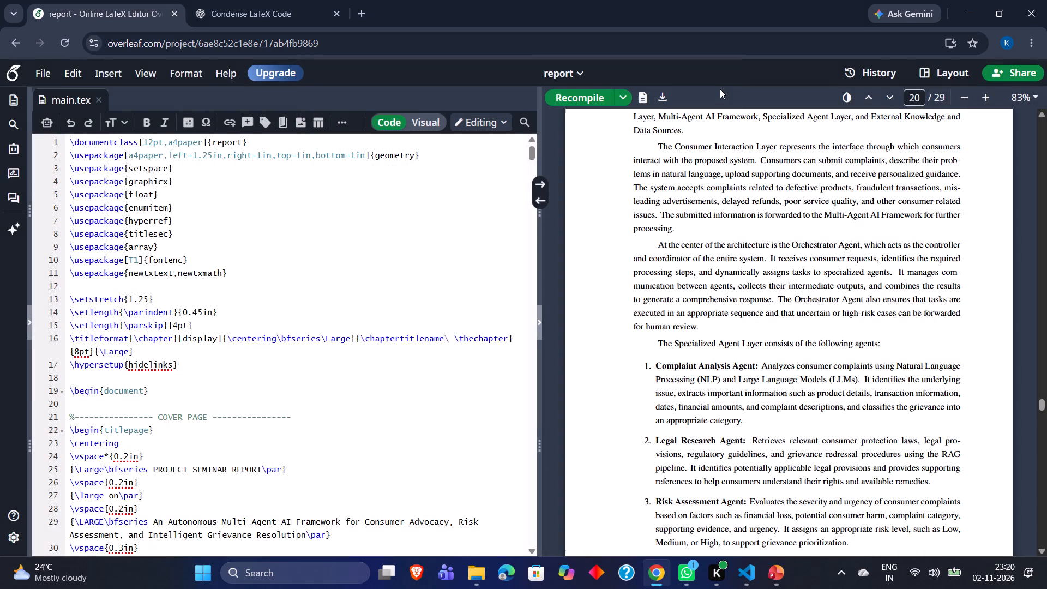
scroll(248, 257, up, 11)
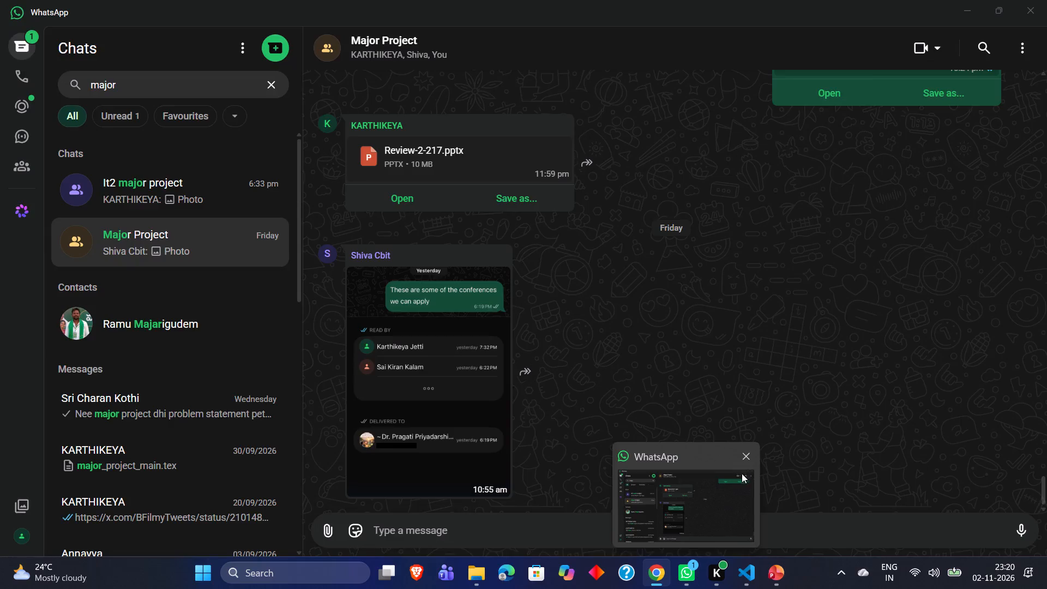
Close the WhatsApp window.
click(745, 463)
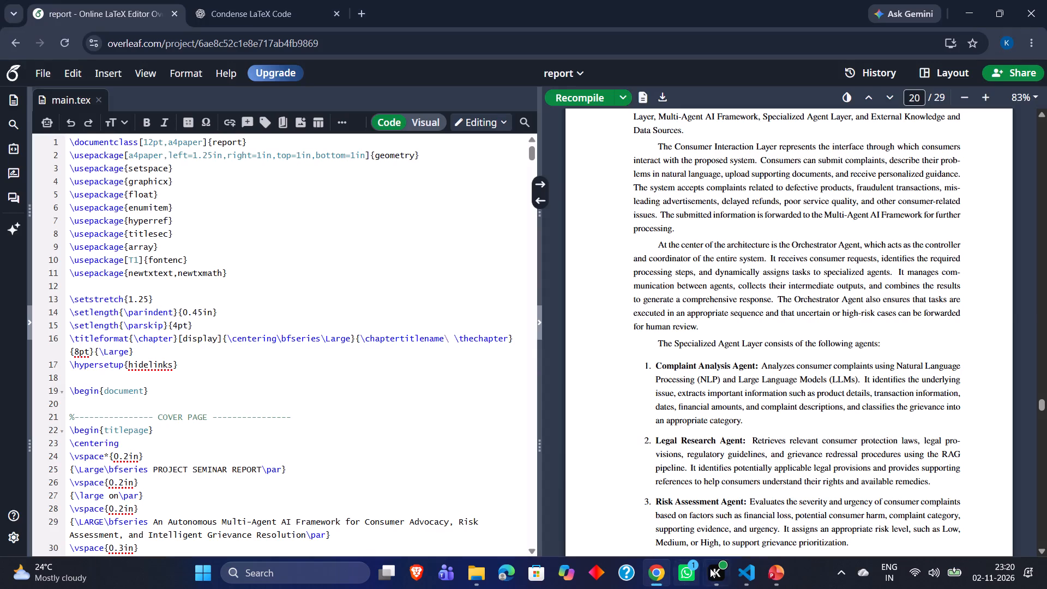